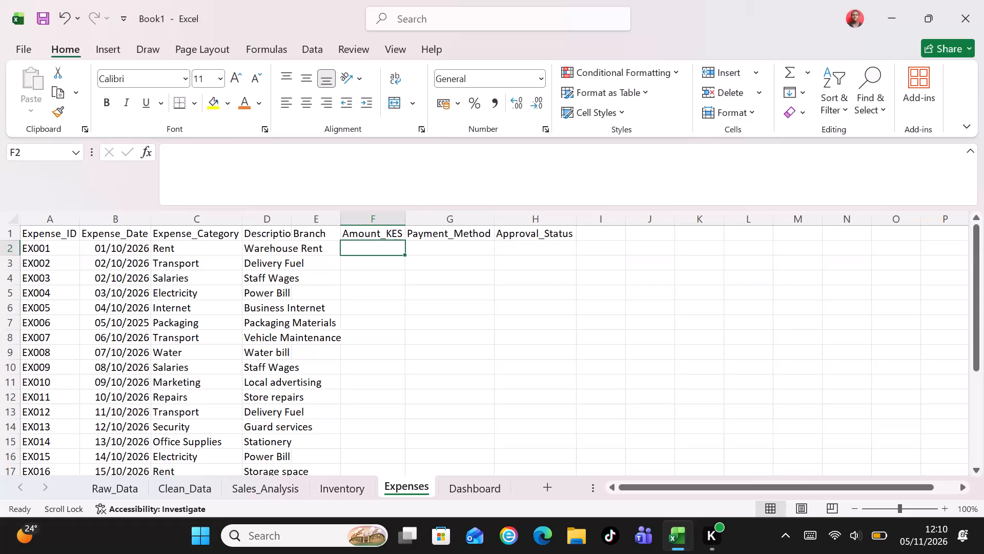
# Enter the Amount_KES values for EX001 to EX005: 25000, 4500, 18000, 3200 and 2500.
pyautogui.write('2500')
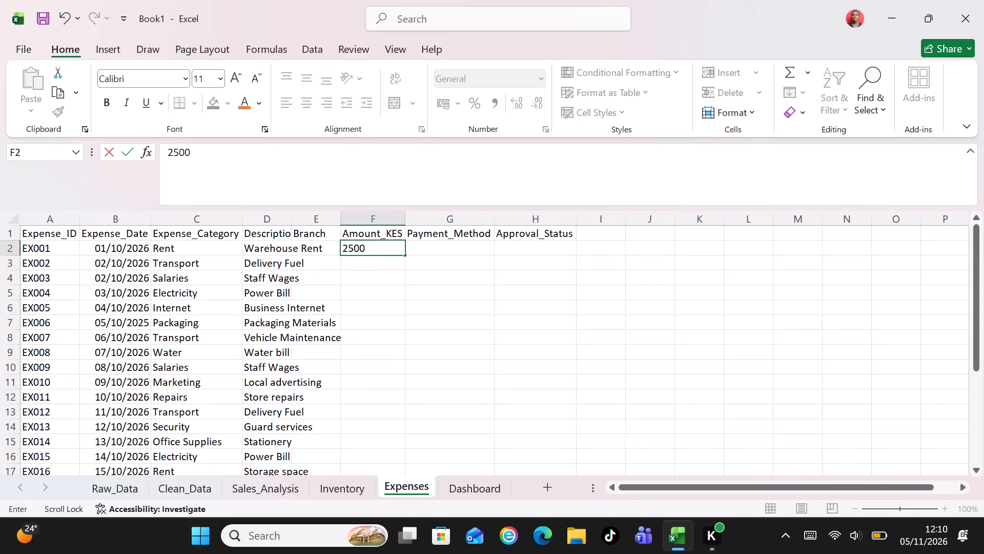
pyautogui.press('0')
pyautogui.press('Return')
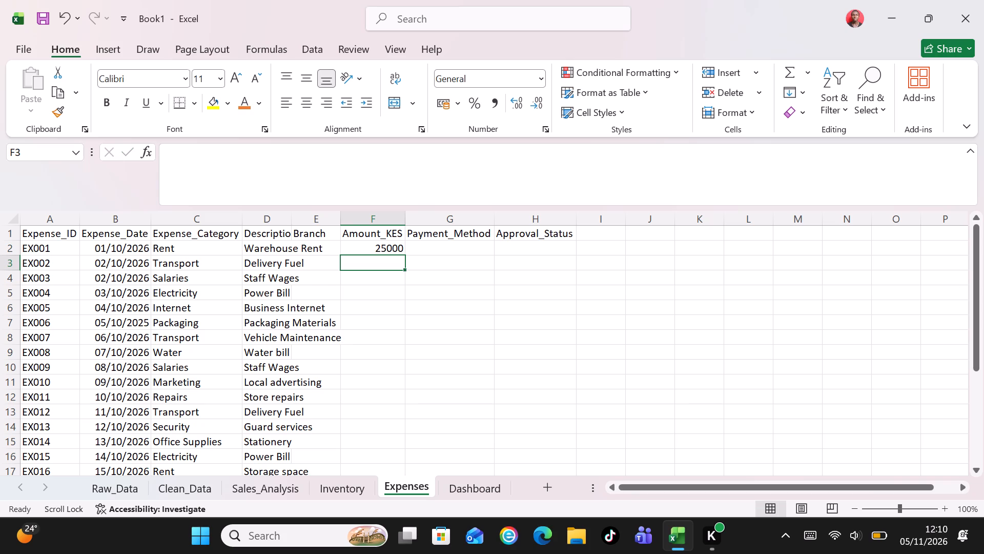
pyautogui.write('4500')
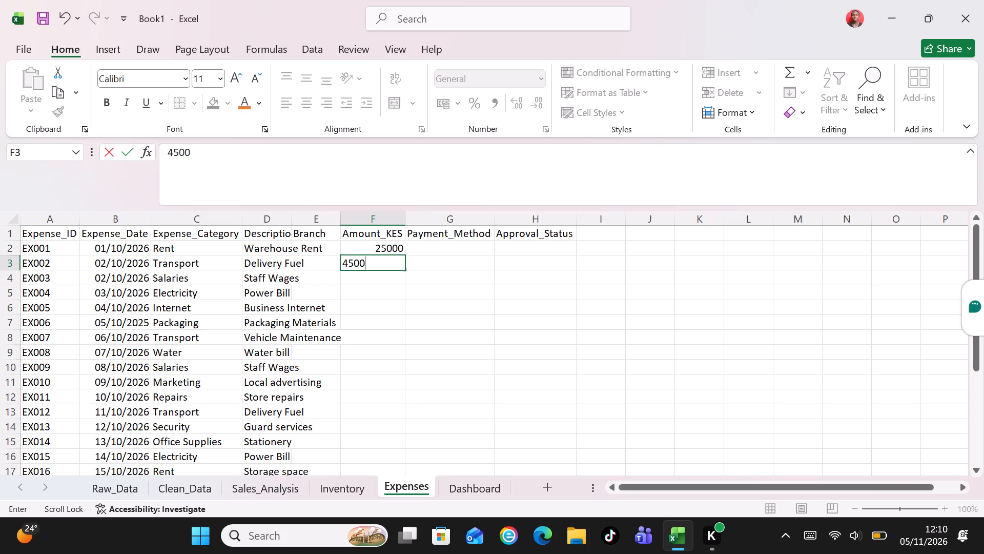
pyautogui.press('Return')
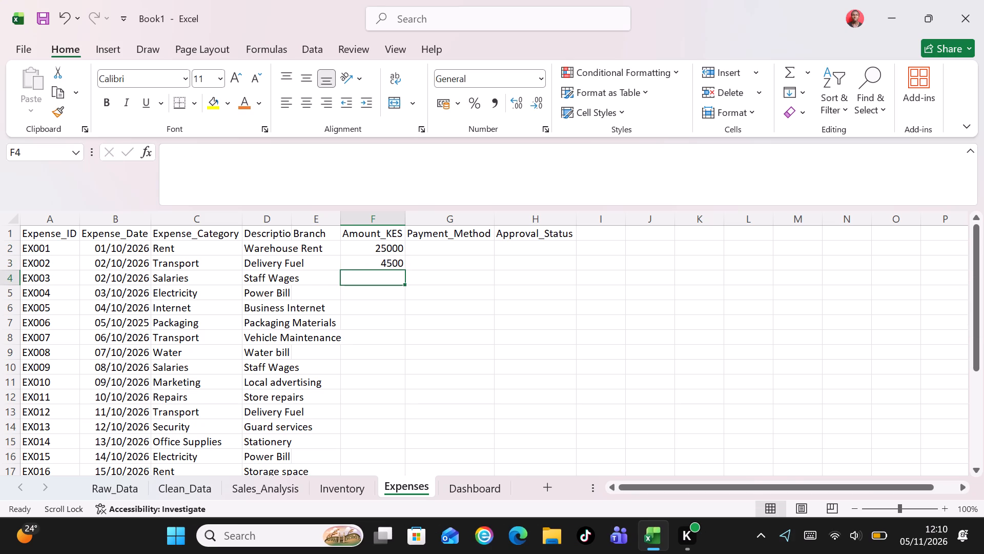
pyautogui.write('1800')
pyautogui.press('0')
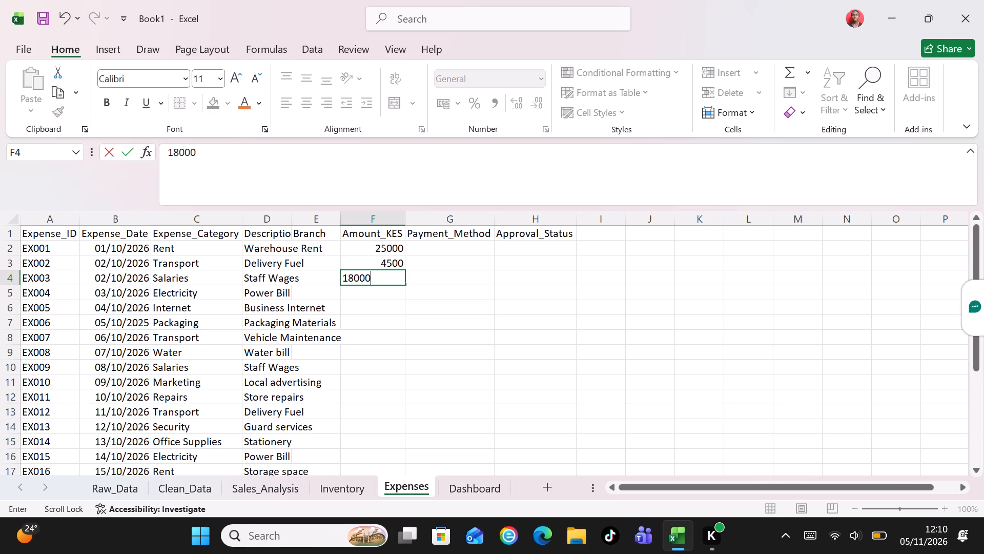
pyautogui.press('Return')
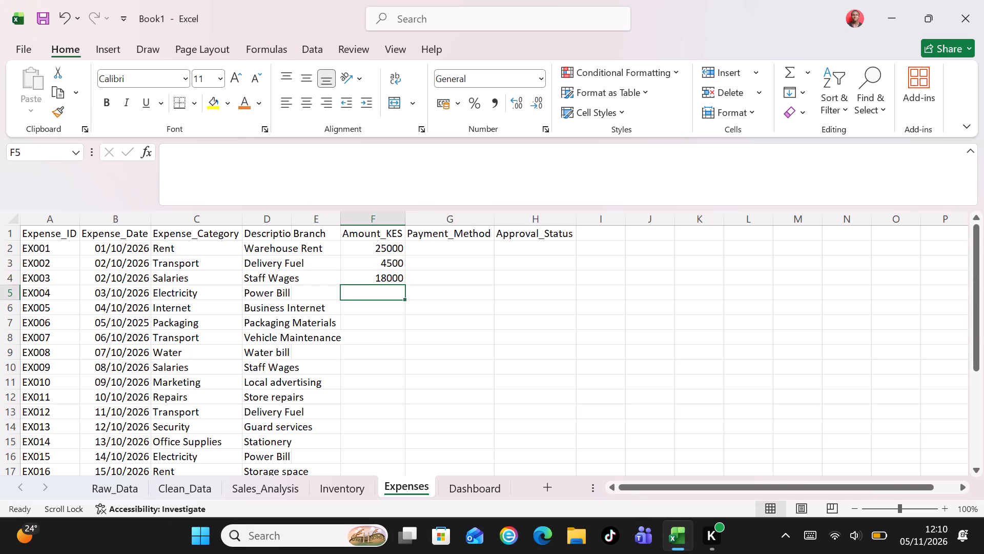
pyautogui.write('32')
pyautogui.write('00')
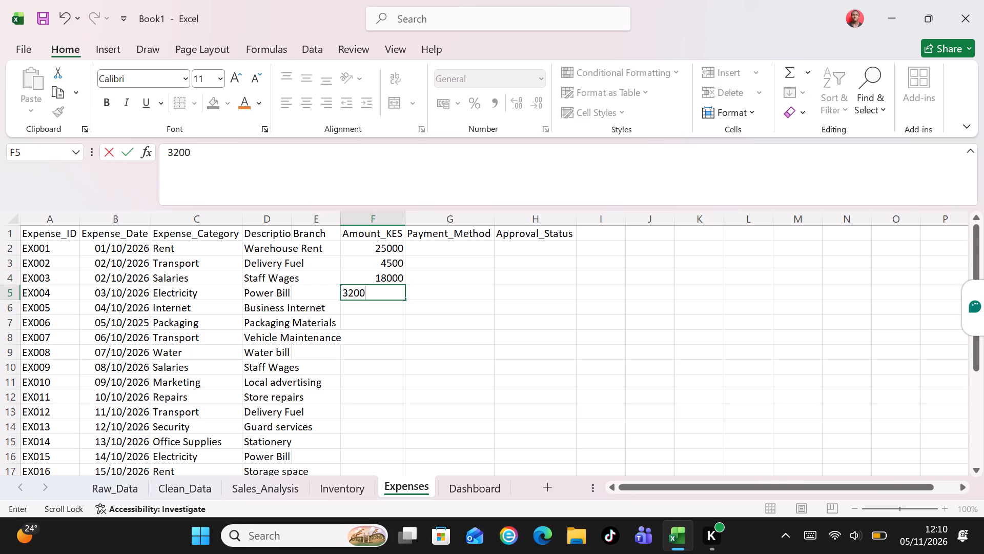
pyautogui.press('Return')
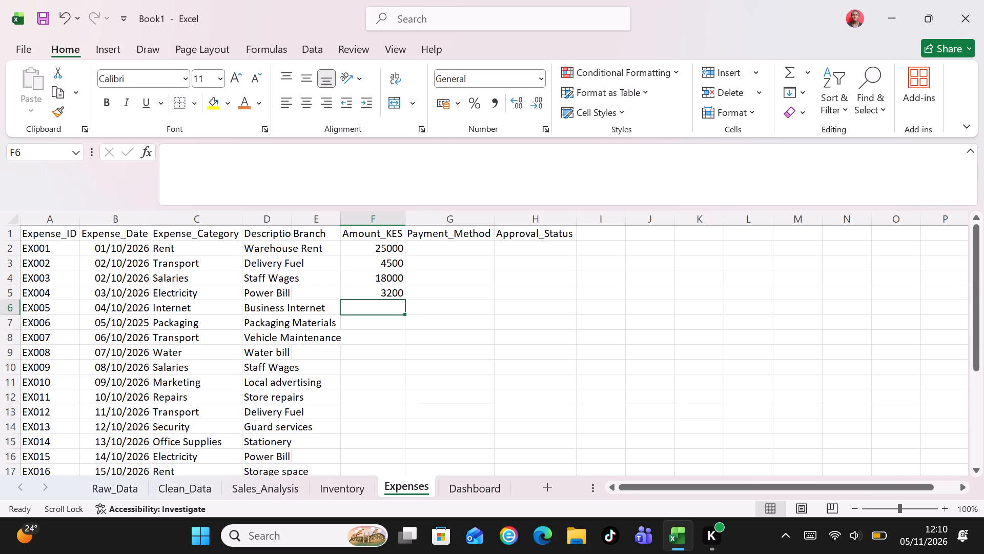
pyautogui.write('2500')
pyautogui.press('Return')
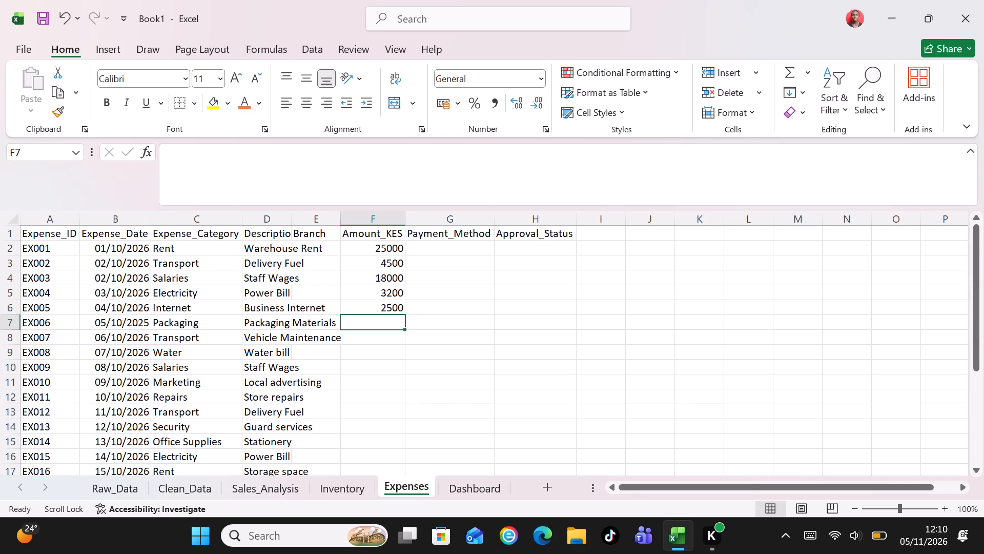
# Enter the Amount_KES values for EX006 to EX010: 1800, 6500, 1200, 12000 and 3500.
pyautogui.press('1')
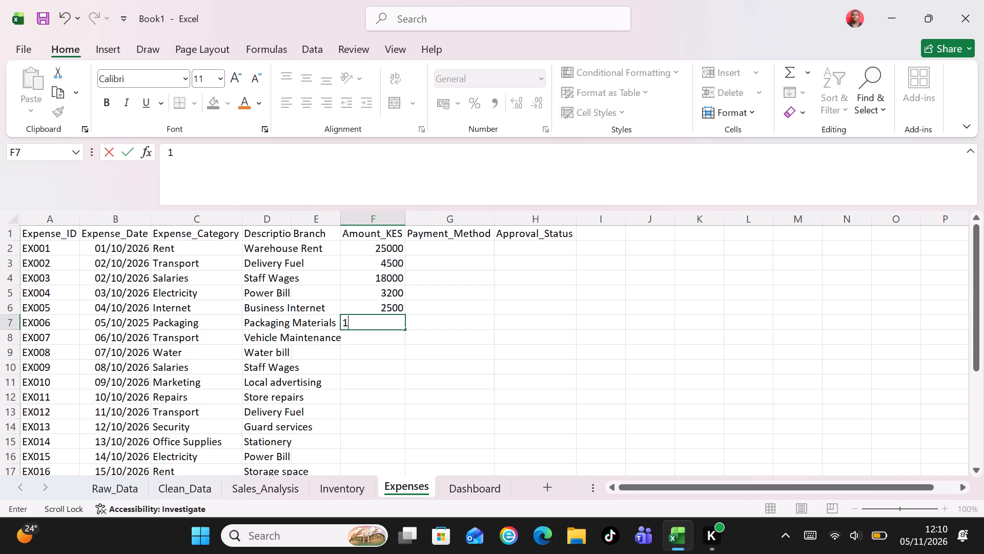
pyautogui.write('800')
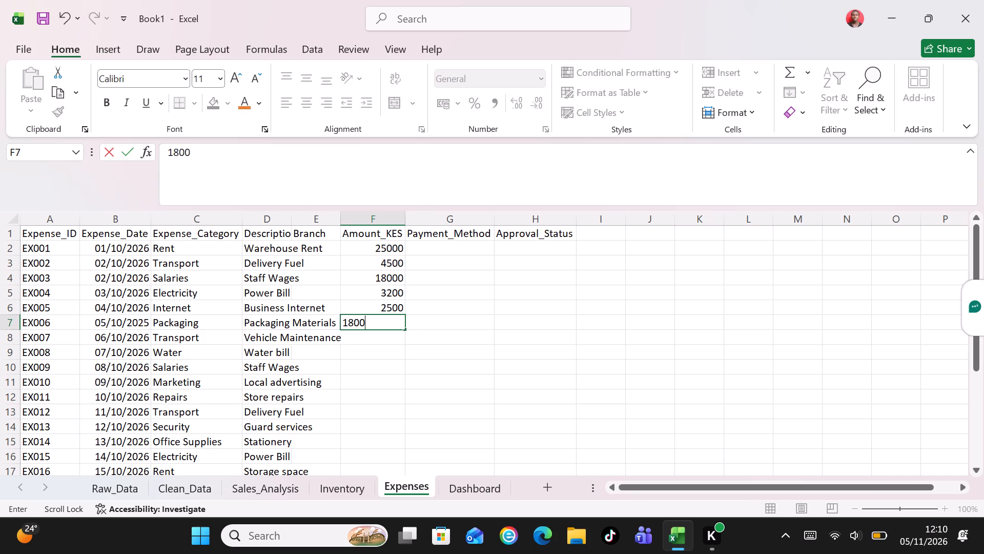
pyautogui.press('Return')
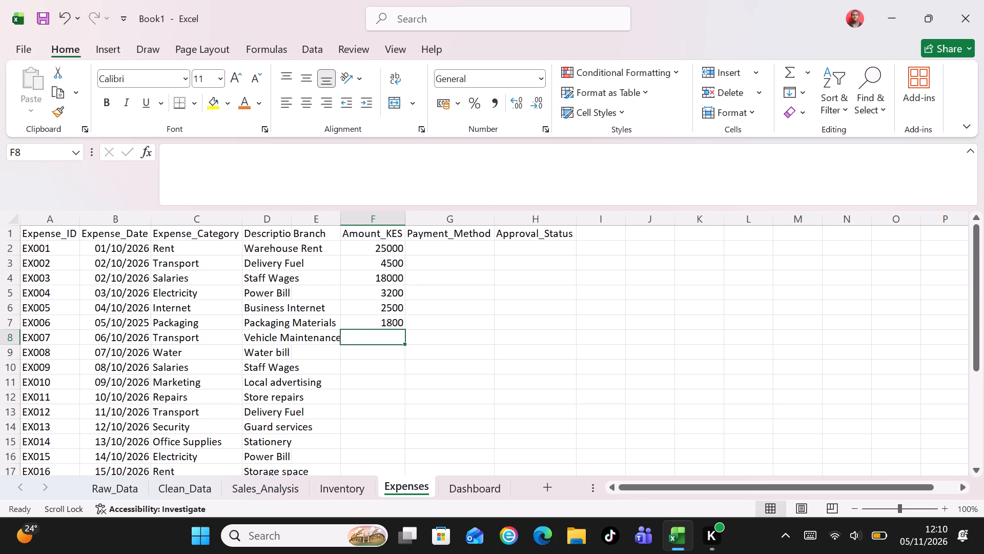
pyautogui.write('6500')
pyautogui.press('Return')
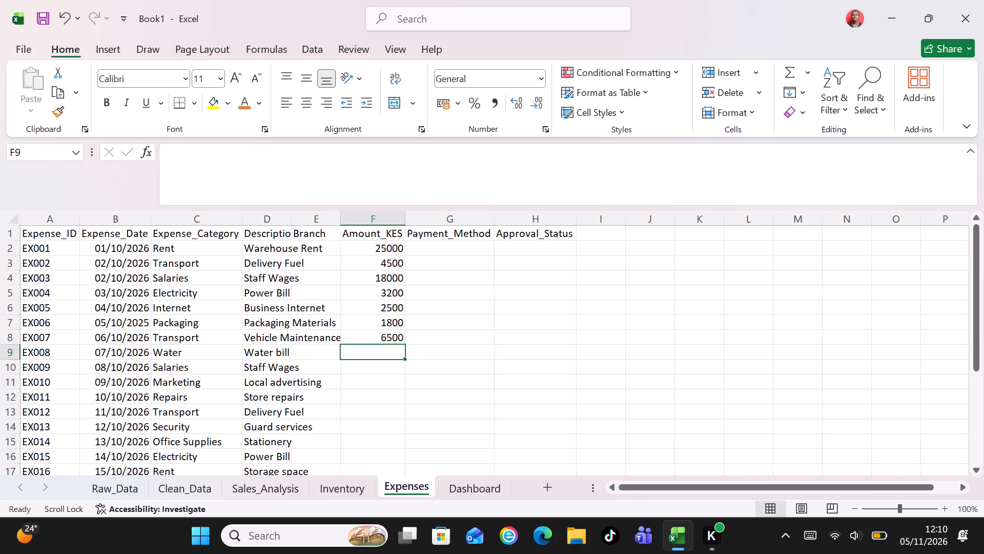
pyautogui.write('12')
pyautogui.write('00')
pyautogui.press('Return')
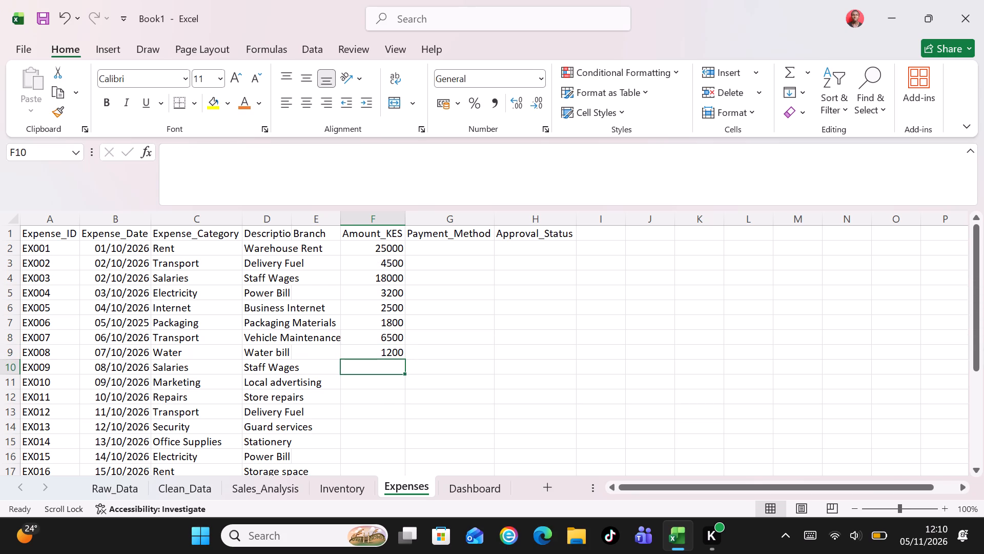
pyautogui.write('1200')
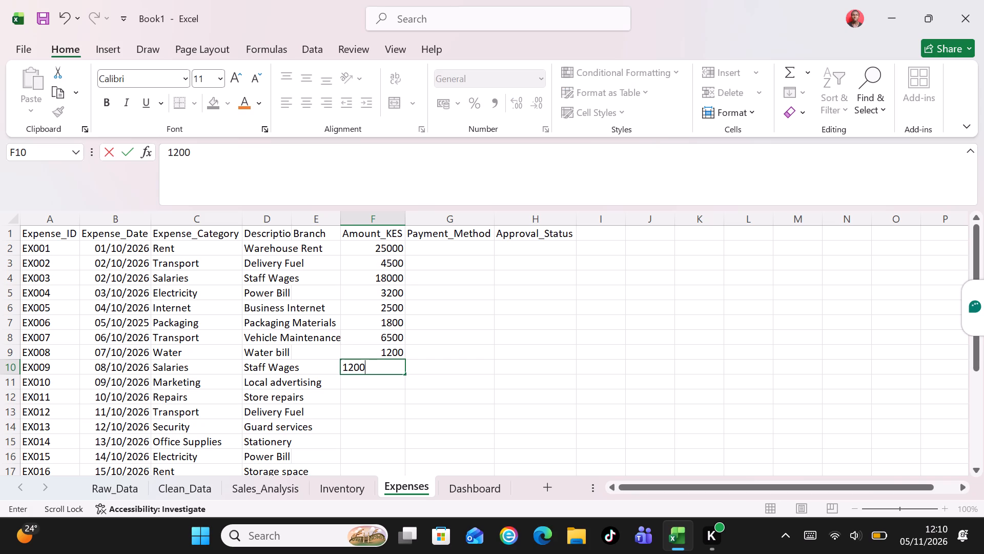
pyautogui.press('0')
pyautogui.press('Return')
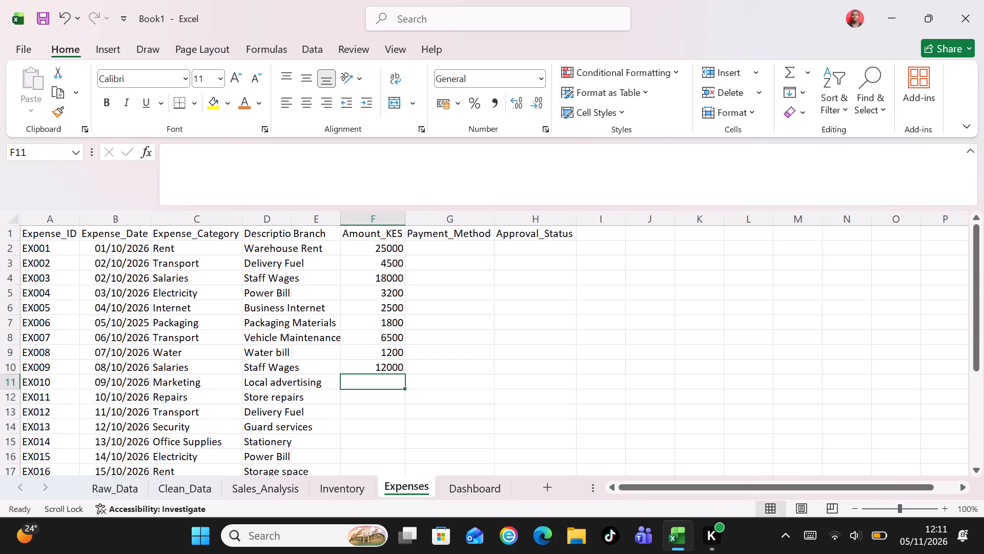
pyautogui.write('35')
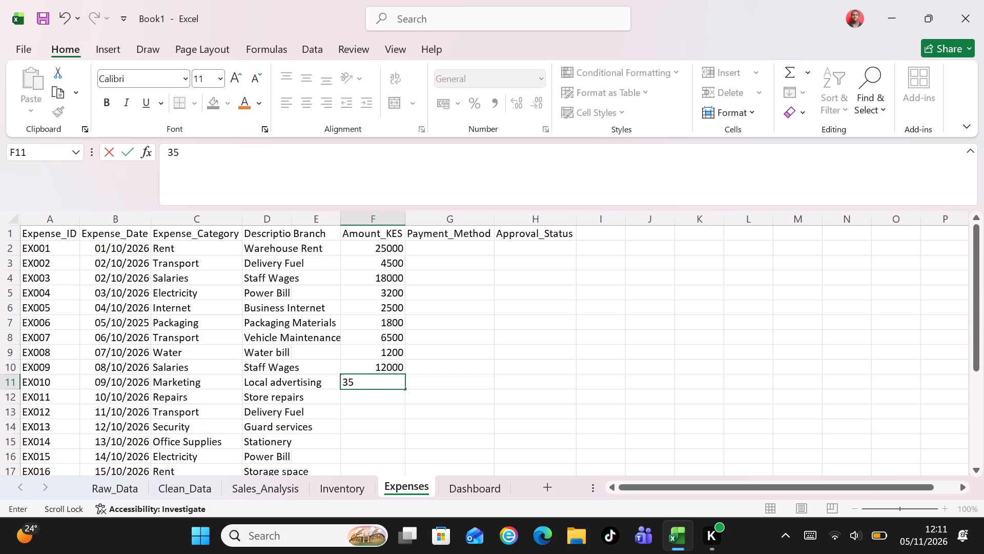
pyautogui.write('00')
pyautogui.press('Return')
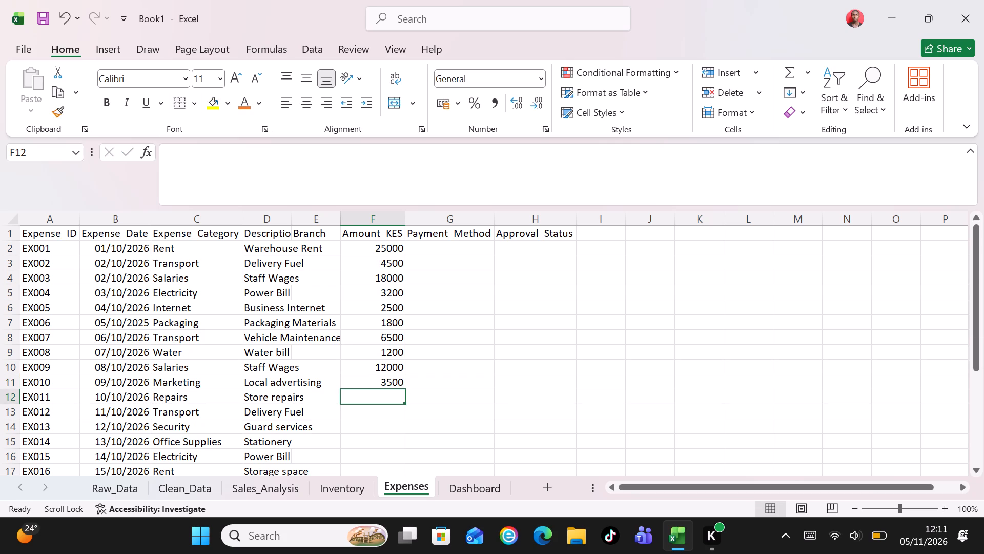
# Enter the Amount_KES values for EX011 to EX015: 2800, 3800, 5000, 1500 and 2600.
pyautogui.write('2800')
pyautogui.press('Return')
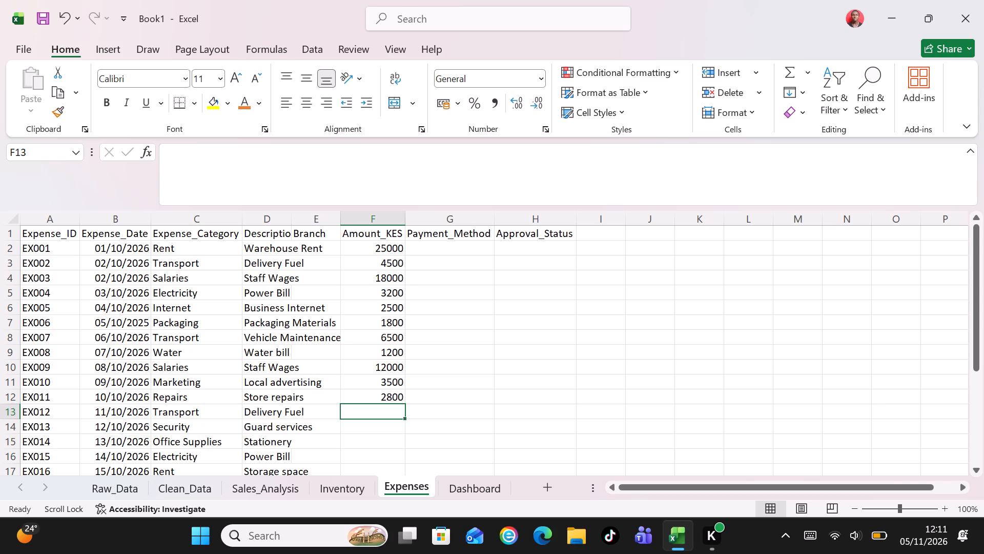
pyautogui.press('3')
pyautogui.write('800')
pyautogui.press('Return')
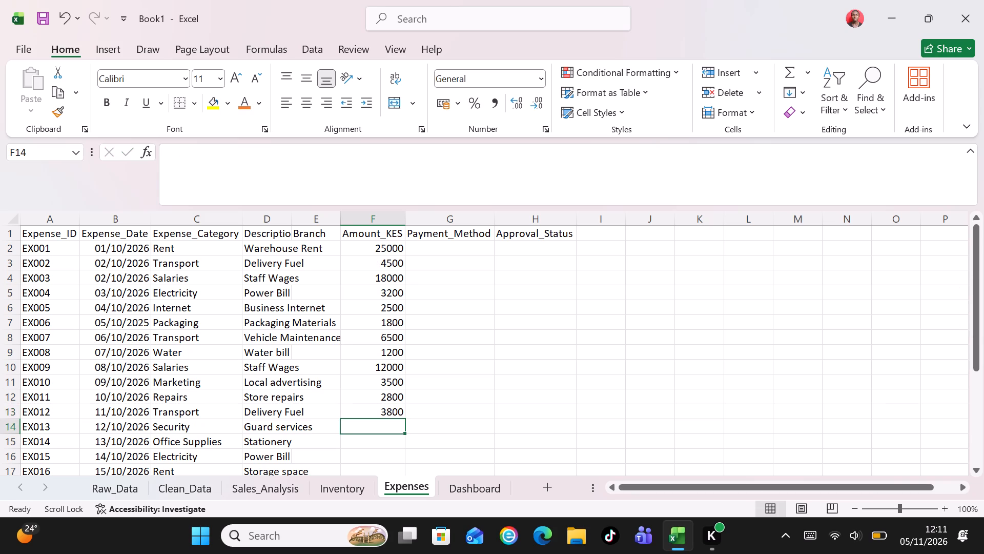
pyautogui.write('5000')
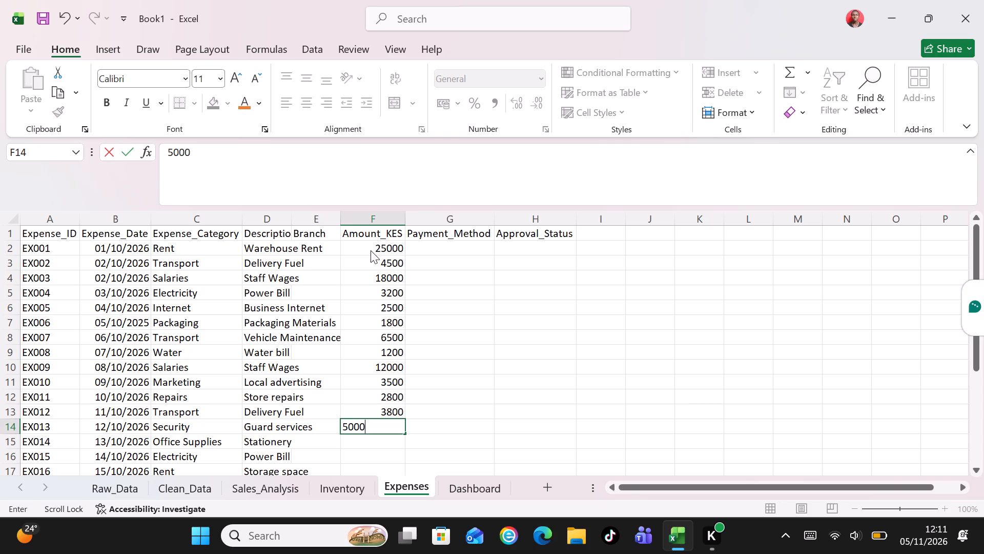
pyautogui.press('Return')
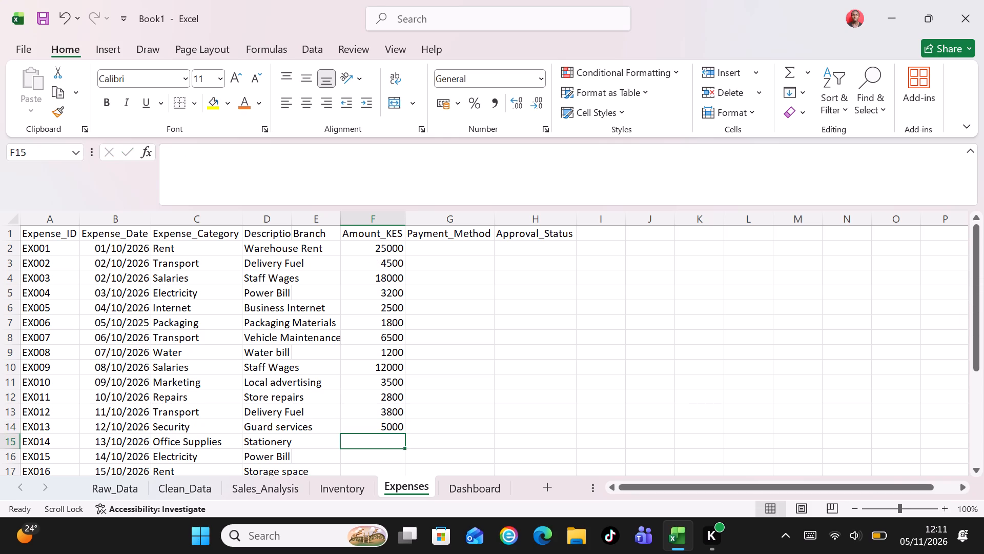
pyautogui.write('15')
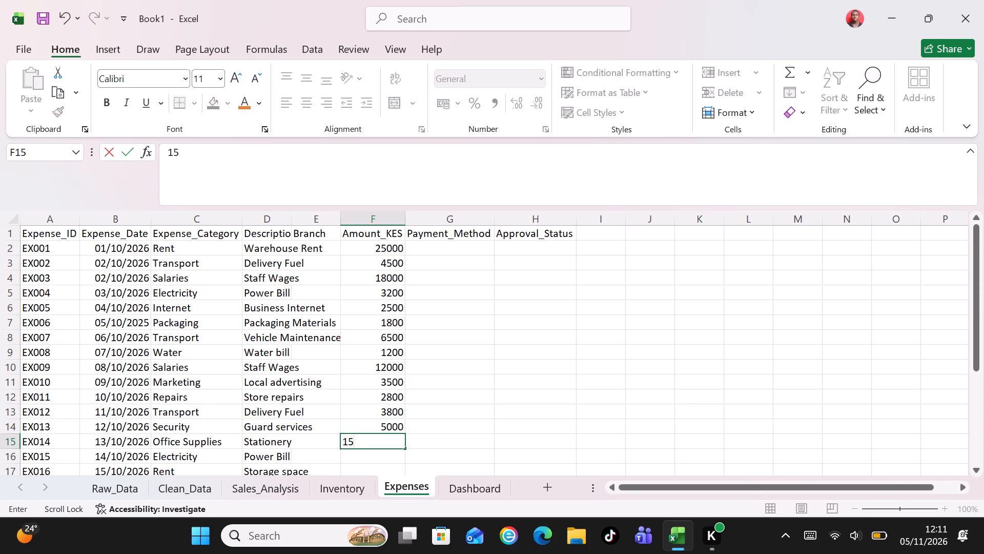
pyautogui.write('00')
pyautogui.press('Return')
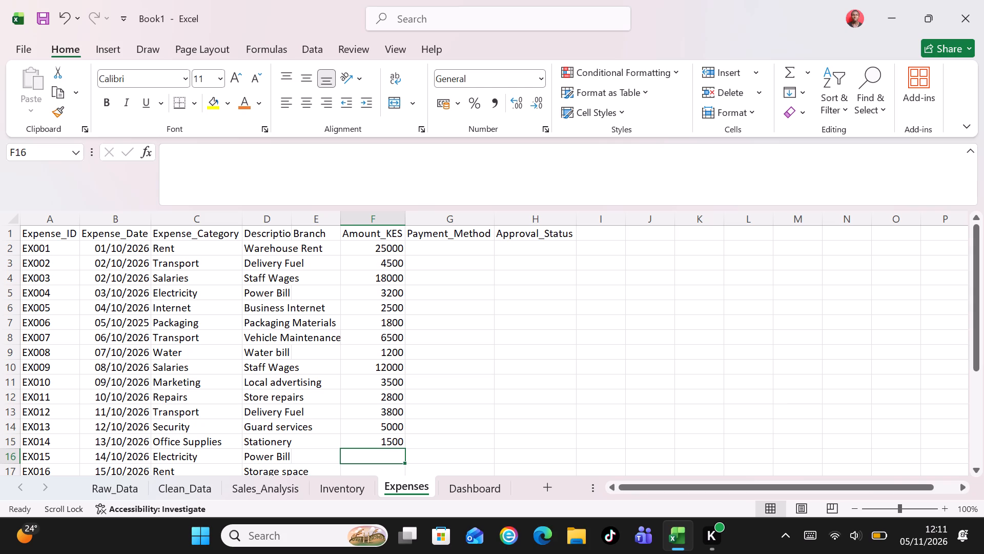
pyautogui.write('2600')
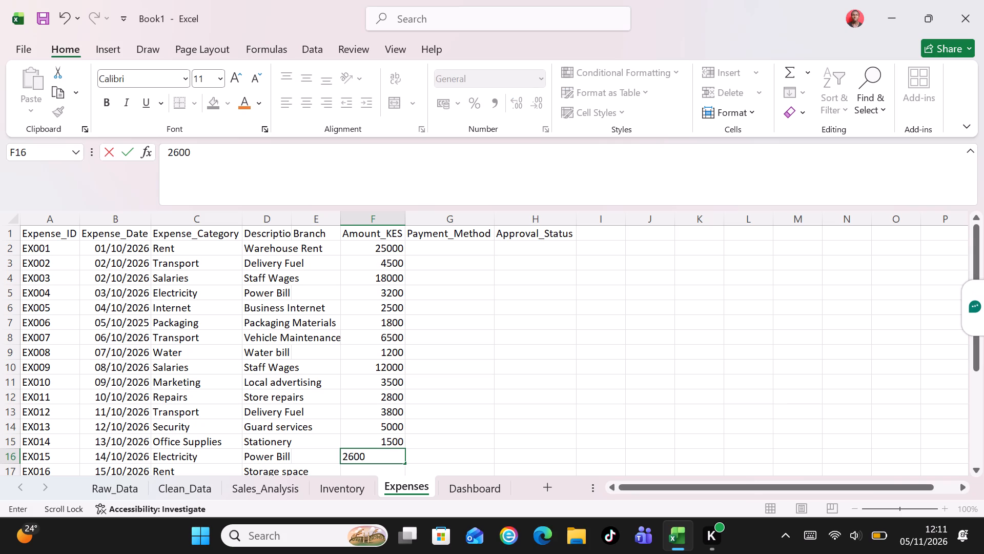
pyautogui.press('Return')
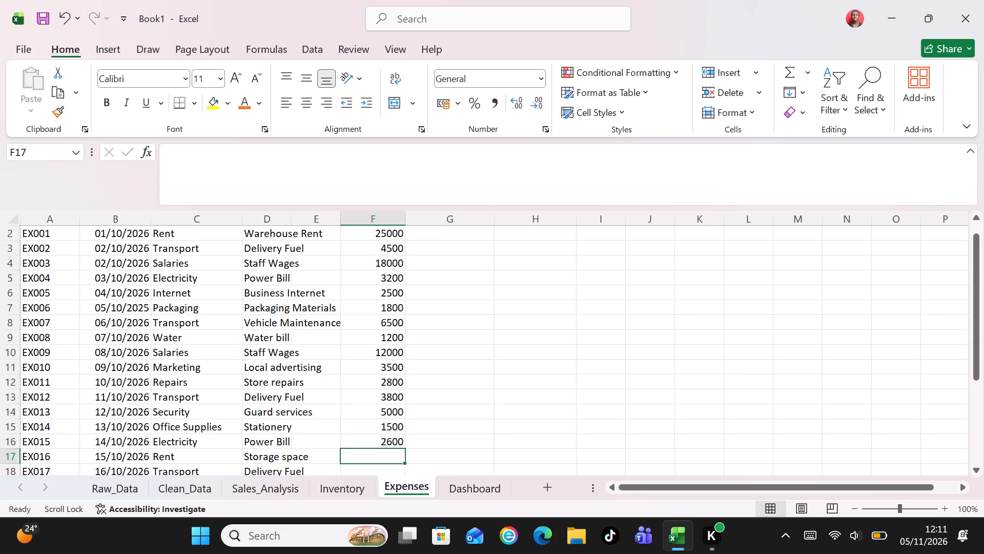
# Enter the Amount_KES values for EX016 to EX021: 12000, 4200, 1800, 14000, 2200 and 2500.
pyautogui.write('12')
pyautogui.write('000')
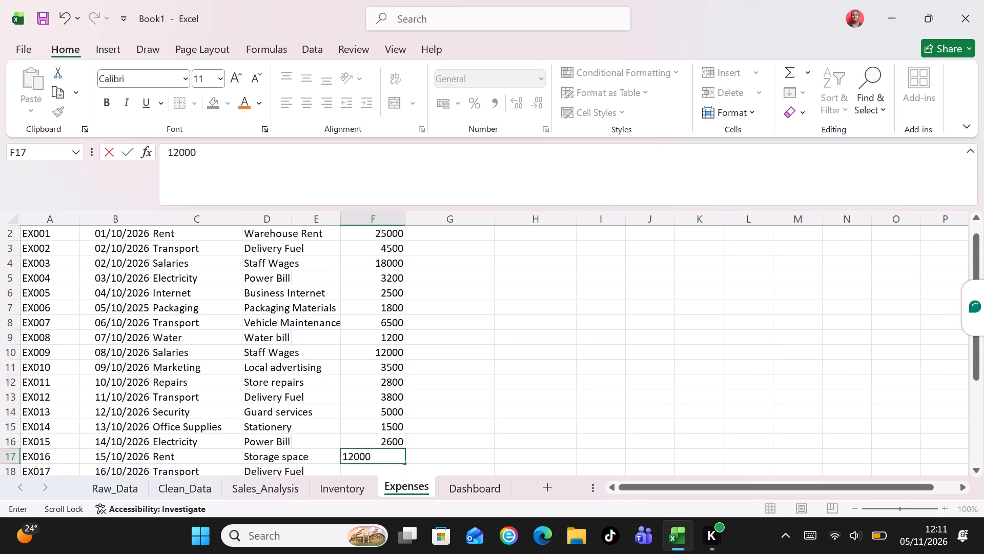
pyautogui.press('Return')
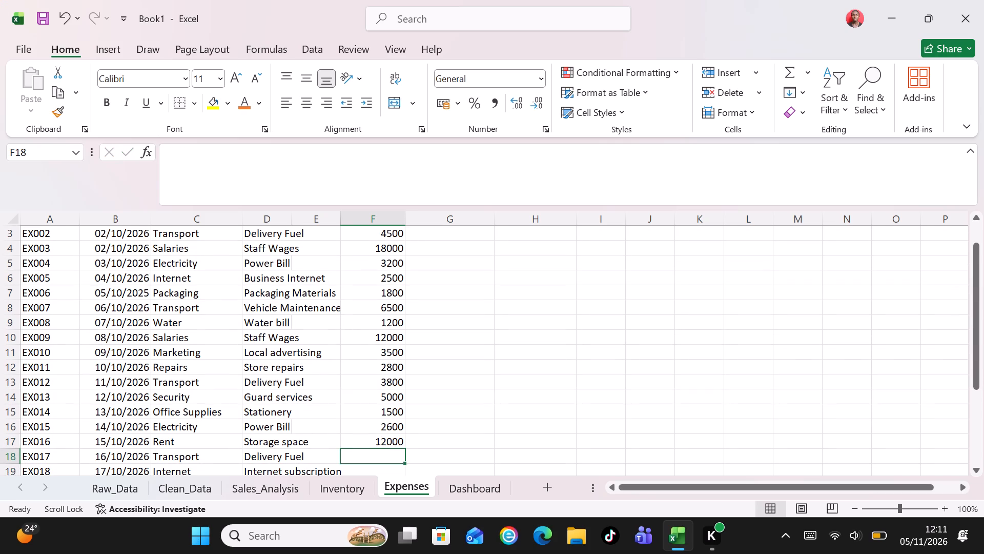
pyautogui.write('42')
pyautogui.write('00')
pyautogui.press('Return')
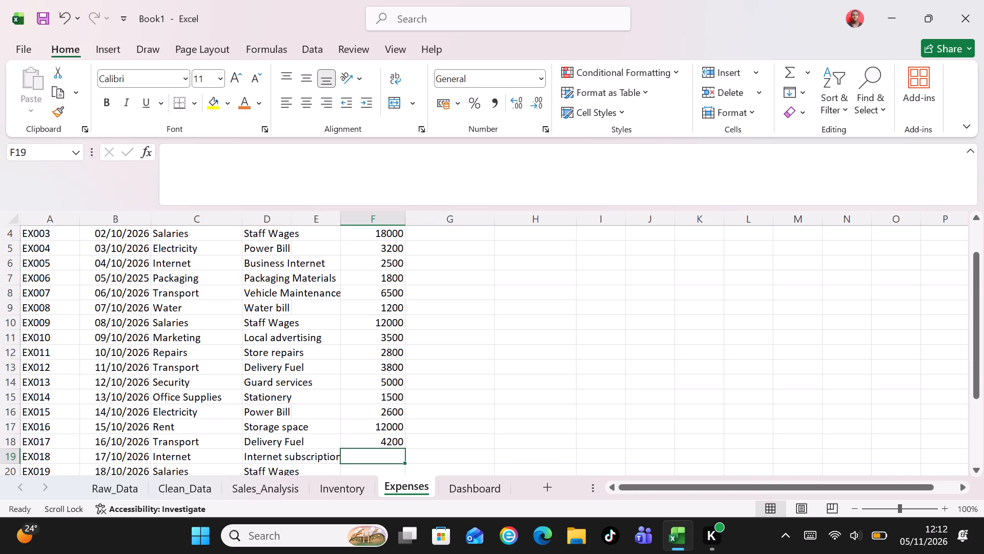
pyautogui.press('1')
pyautogui.write('800')
pyautogui.press('Return')
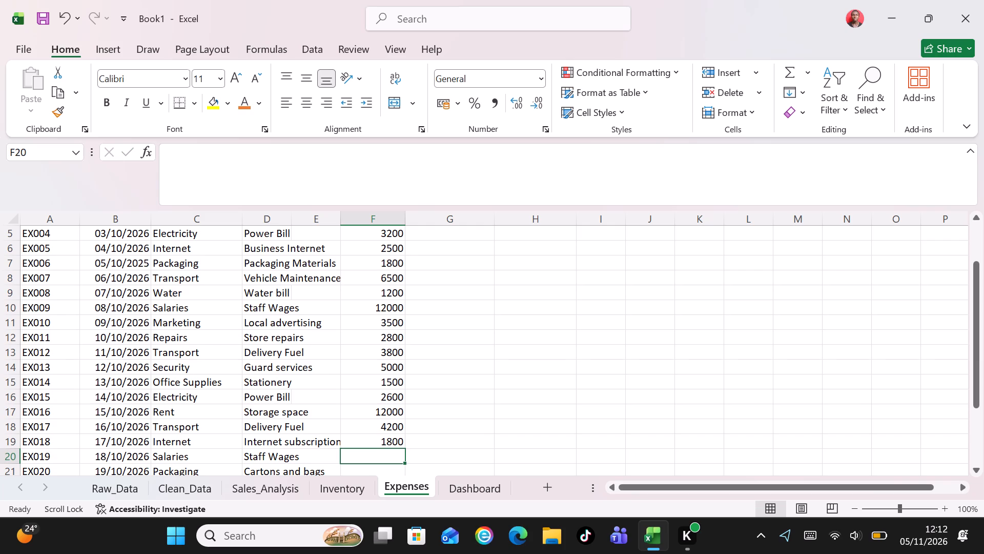
pyautogui.write('14000')
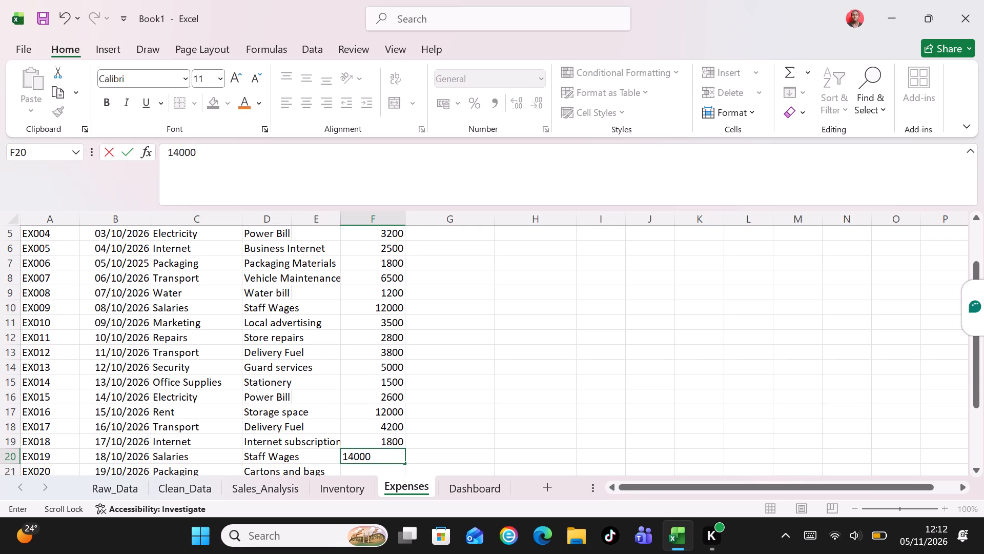
pyautogui.press('Return')
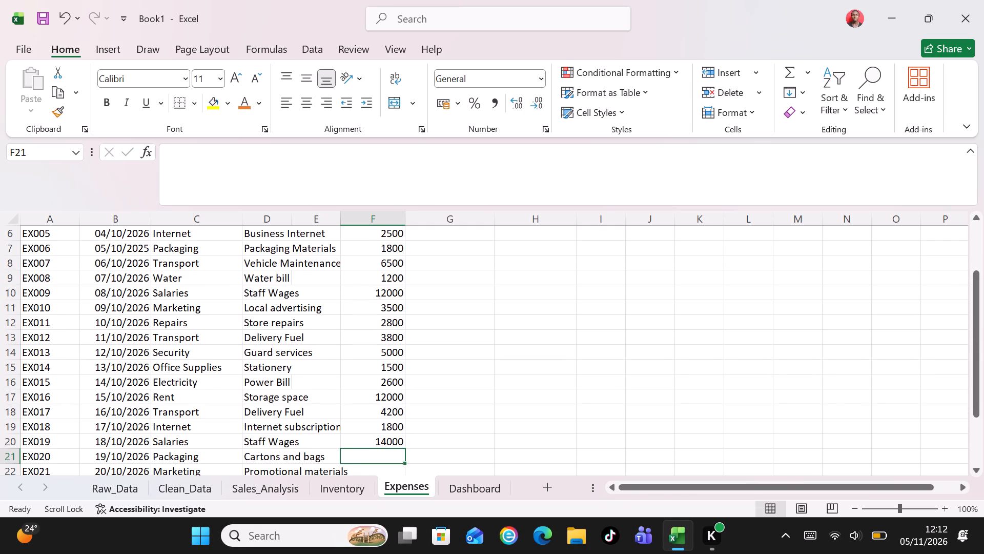
pyautogui.write('2200')
pyautogui.press('Return')
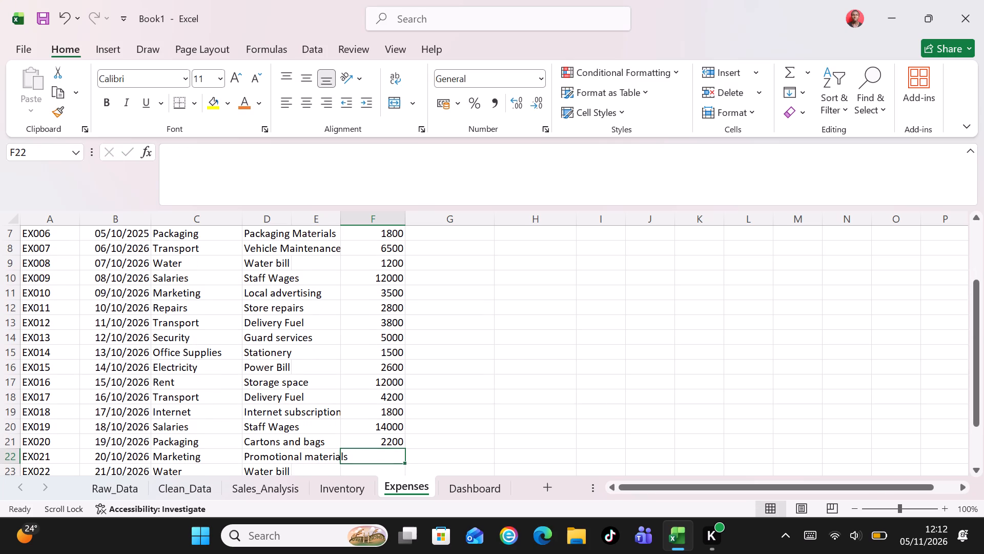
pyautogui.write('2500')
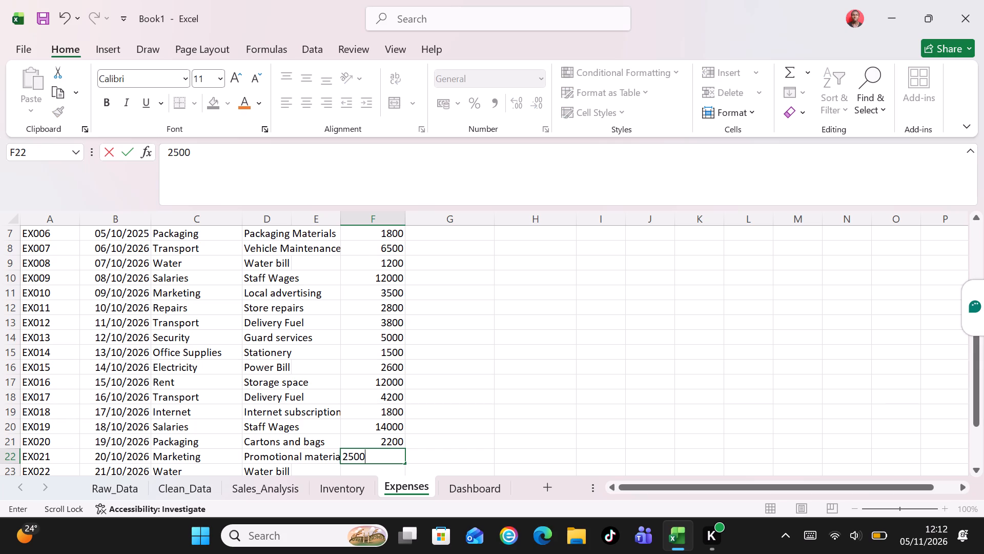
pyautogui.press('Return')
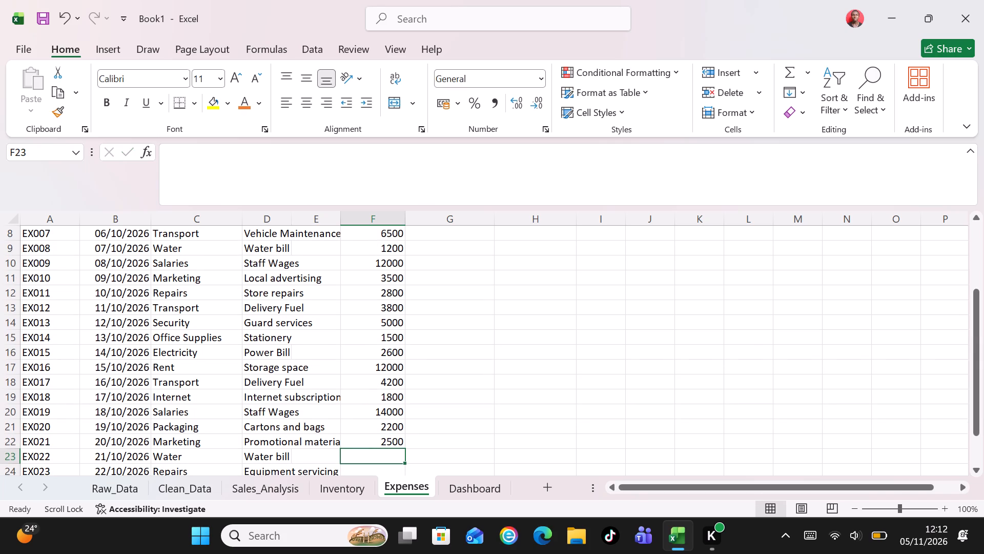
# Enter the Amount_KES values for EX022 to EX025: 1600, 3200, 4500 and 1100.
pyautogui.press('1')
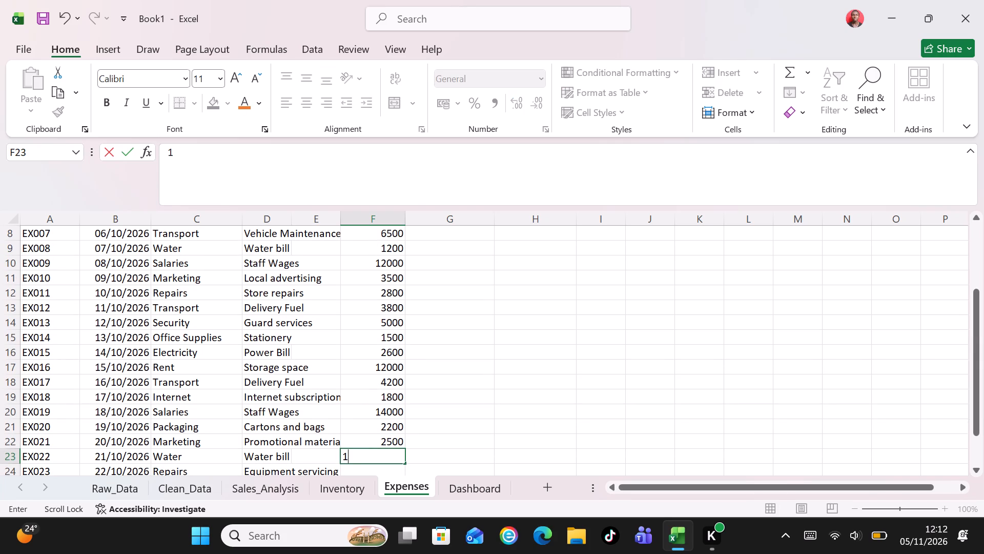
pyautogui.press('6')
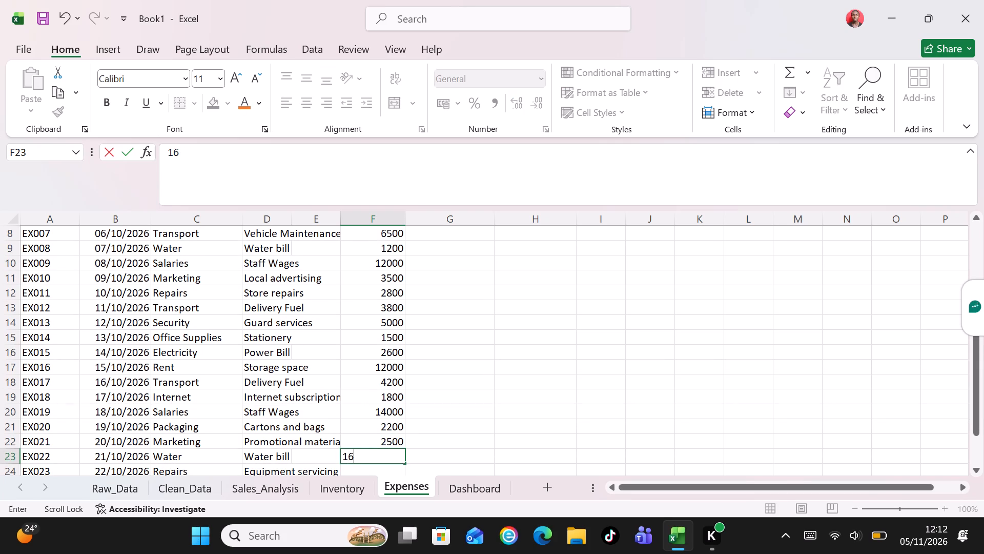
pyautogui.write('00')
pyautogui.press('Return')
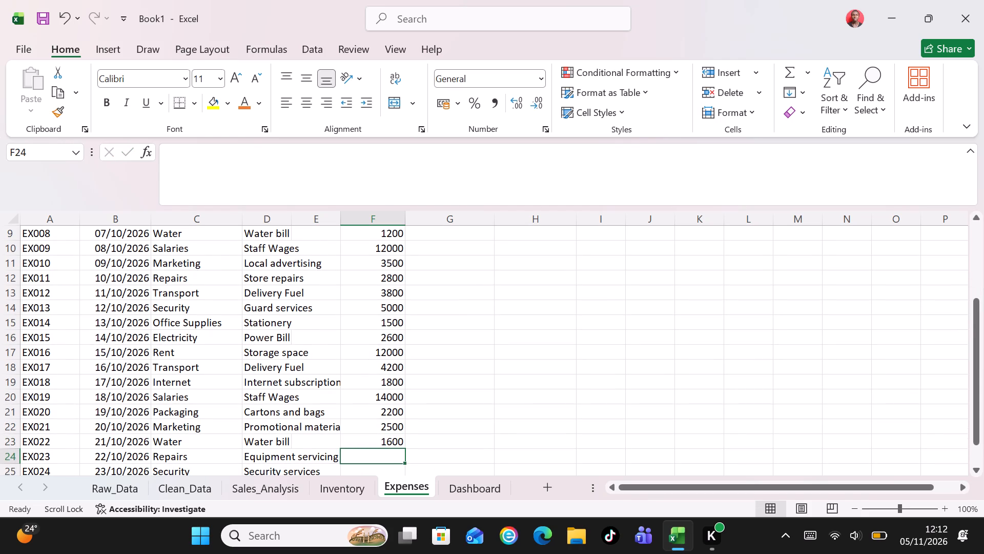
pyautogui.write('32')
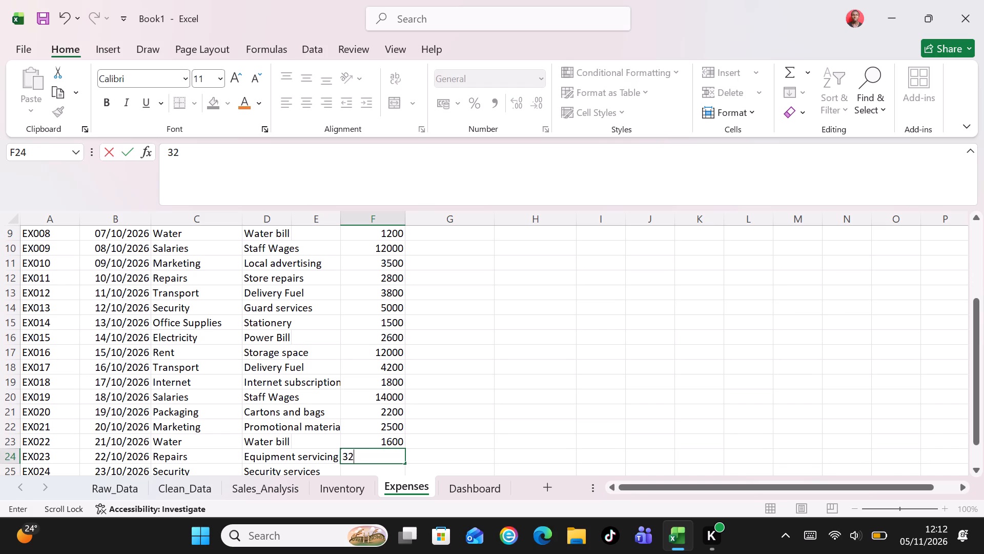
pyautogui.write('00')
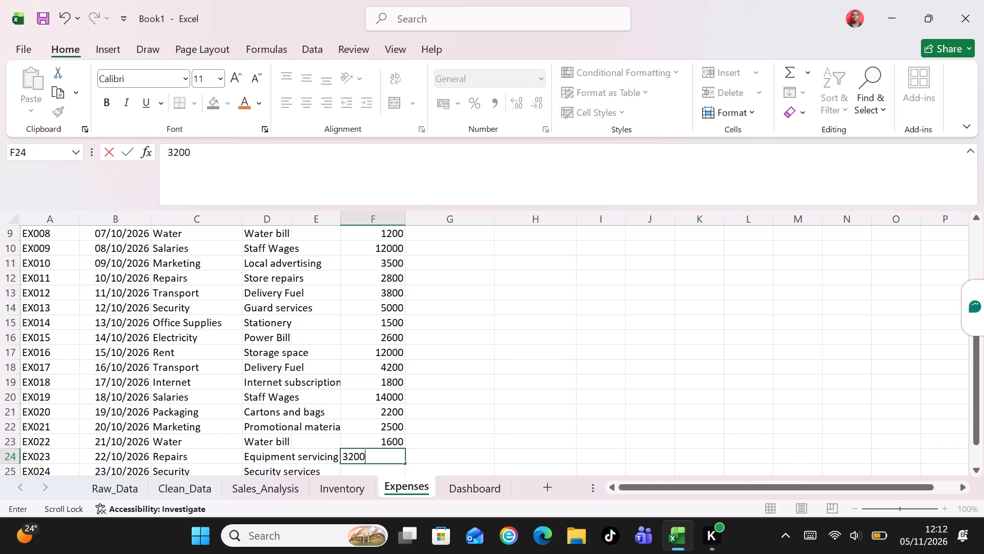
pyautogui.press('Return')
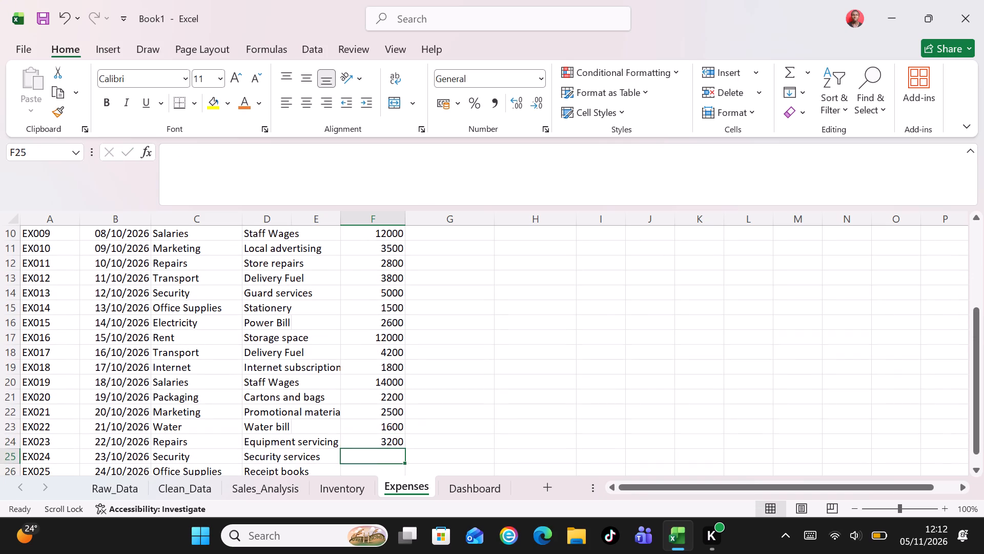
pyautogui.write('4500')
pyautogui.press('Return')
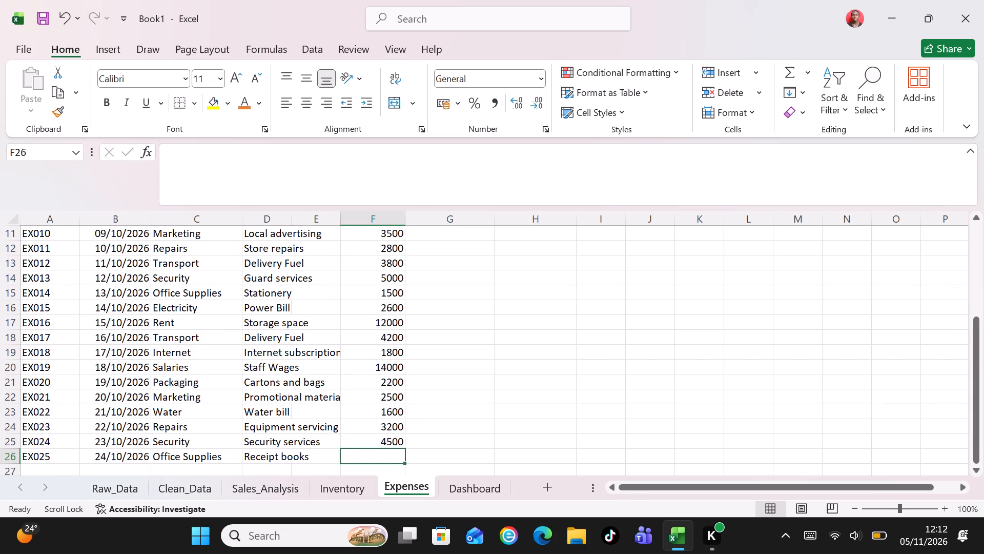
pyautogui.write('1100')
pyautogui.press('Return')
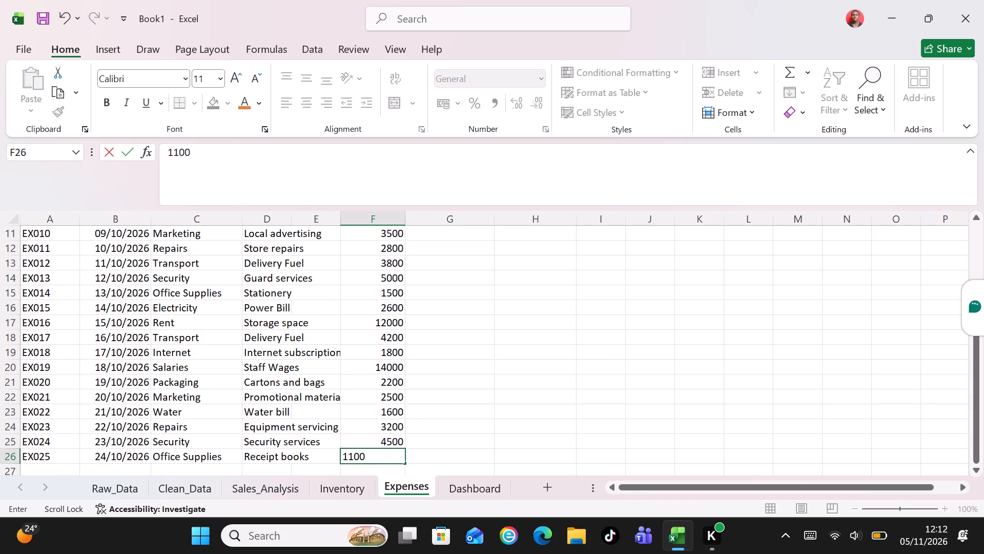
# Enter the Payment_Method values for the first two records: Bank Transfer for EX001 and M-Pesa for EX002.
pyautogui.press('pageup')
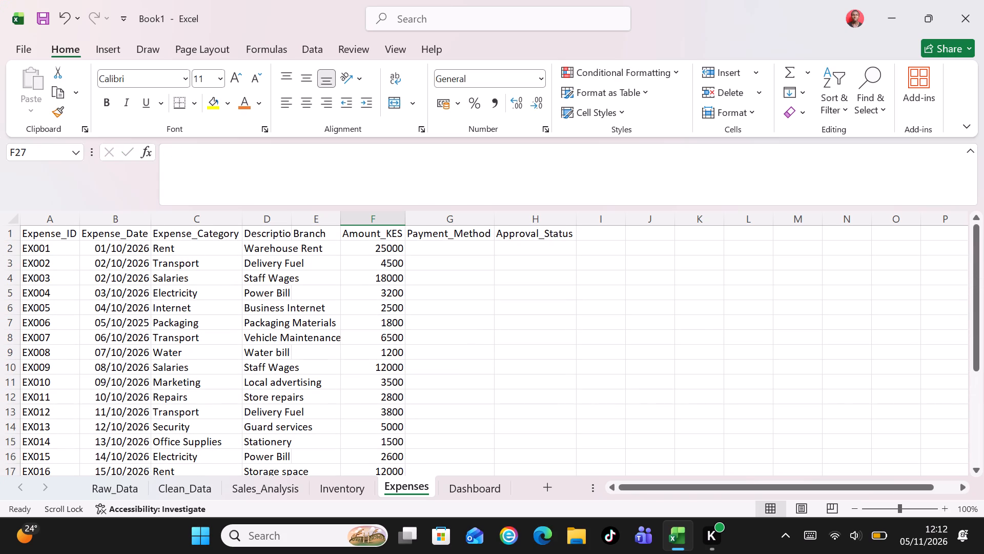
pyautogui.click(439, 247)
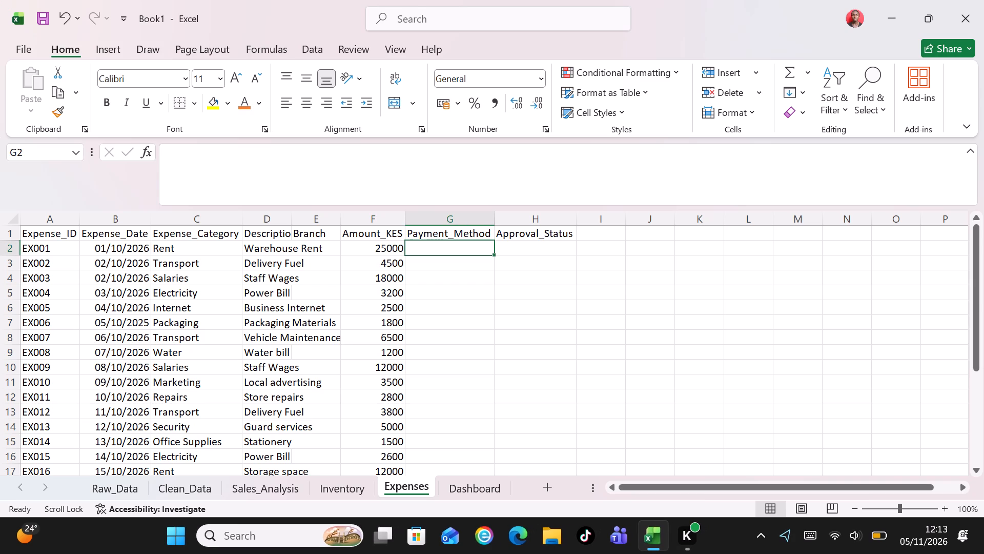
pyautogui.write('Ba')
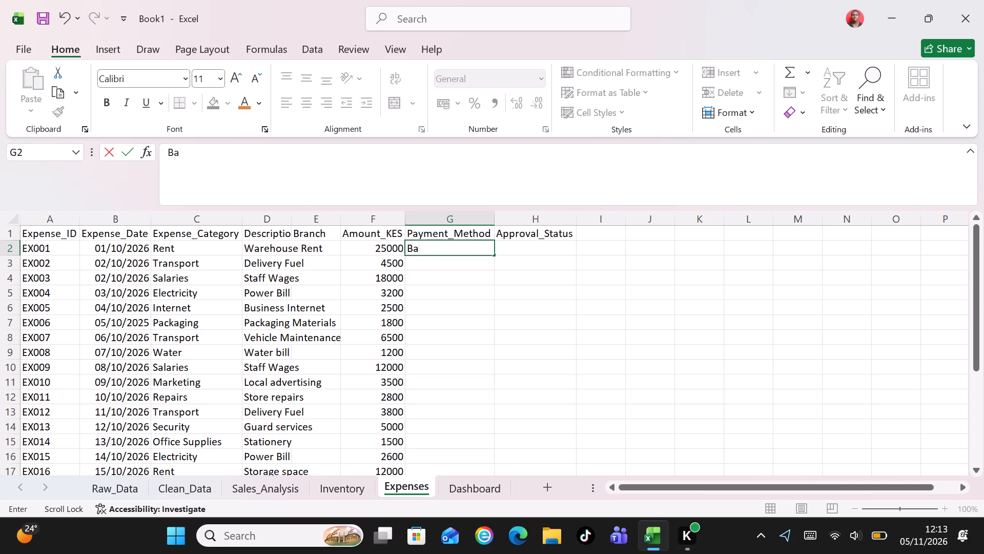
pyautogui.write('nk')
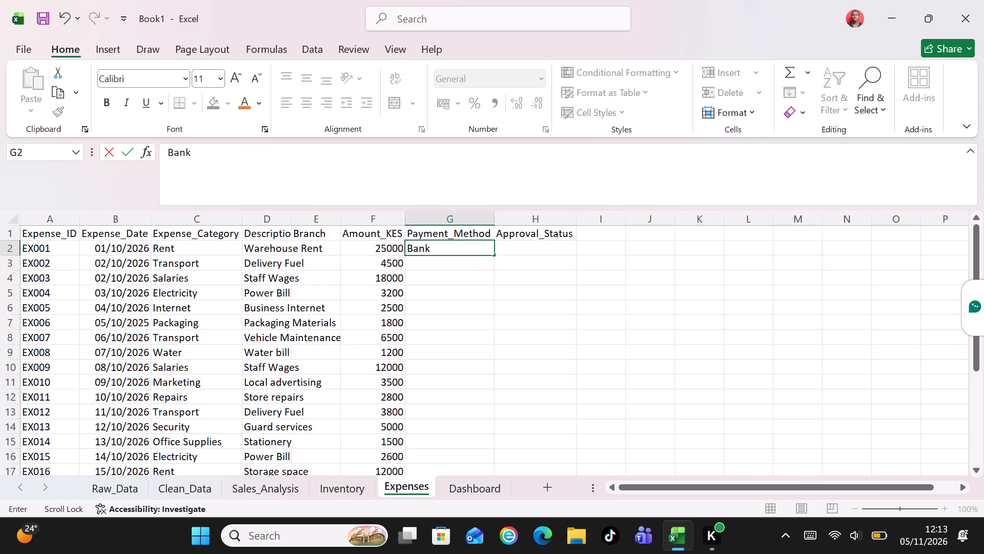
pyautogui.press('space')
pyautogui.write('Tra')
pyautogui.write('nsfer')
pyautogui.press('Return')
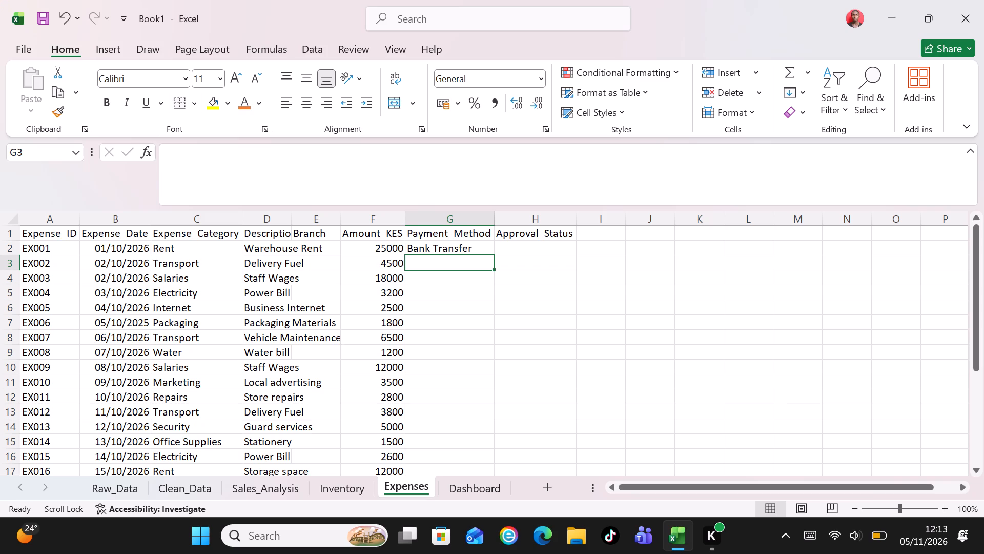
pyautogui.hotkey('shift', 'm')
pyautogui.press('-')
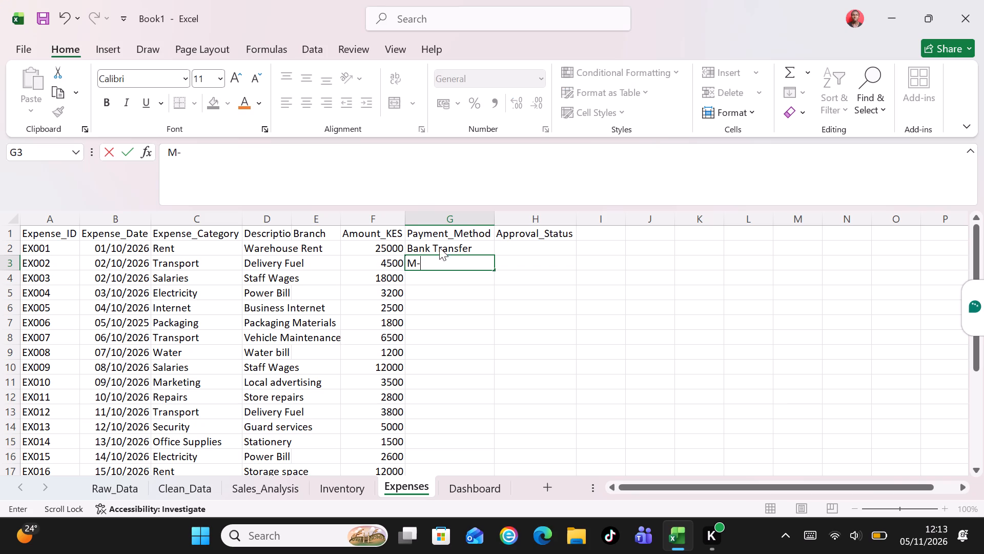
pyautogui.write('Pesa')
pyautogui.press('Return')
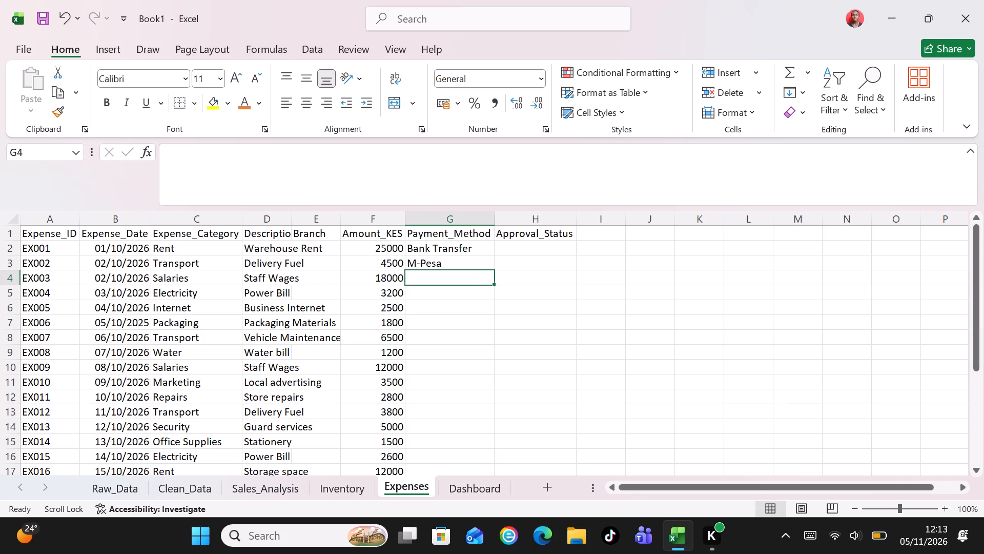
# Enter the Payment_Method values for EX003 to EX008: Bank Transfer, M-Pesa, M-Pesa, Cash, Bank Transfer and M-Pesa.
pyautogui.press('b')
pyautogui.press('Return')
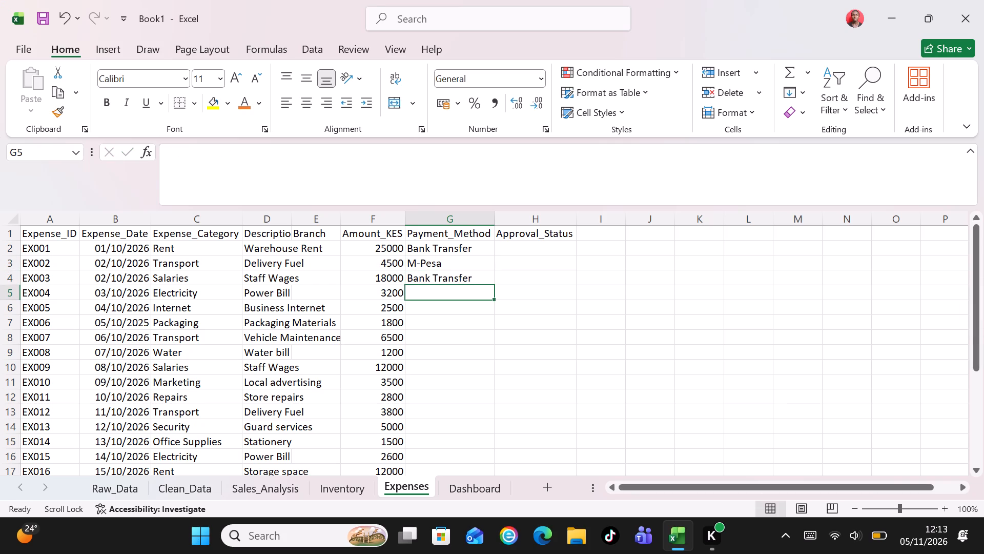
pyautogui.press('m')
pyautogui.press('Return')
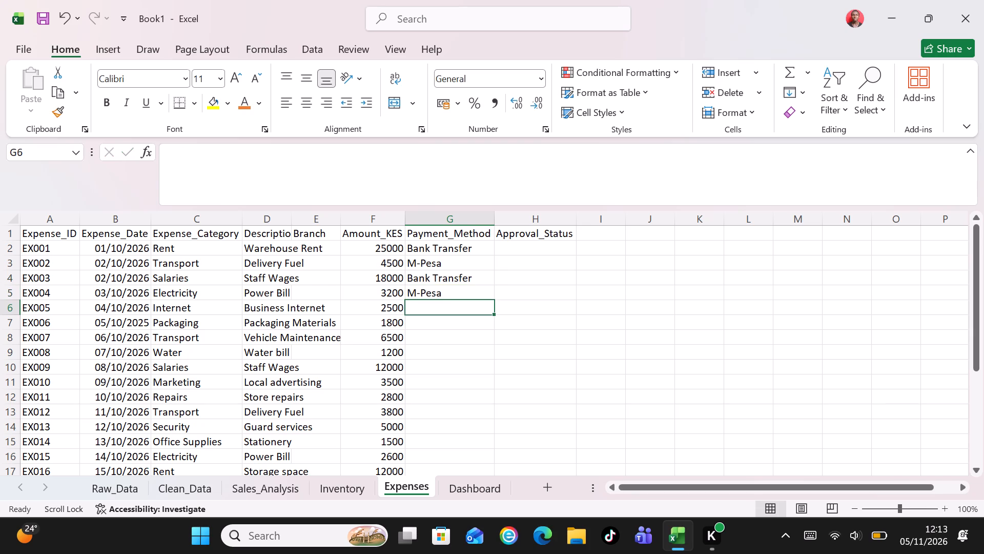
pyautogui.press('m')
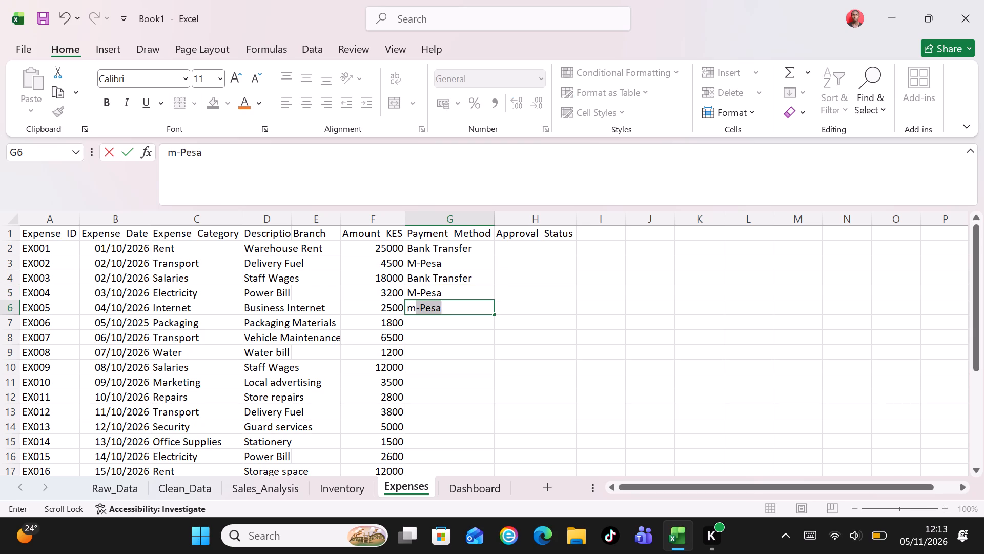
pyautogui.press('Return')
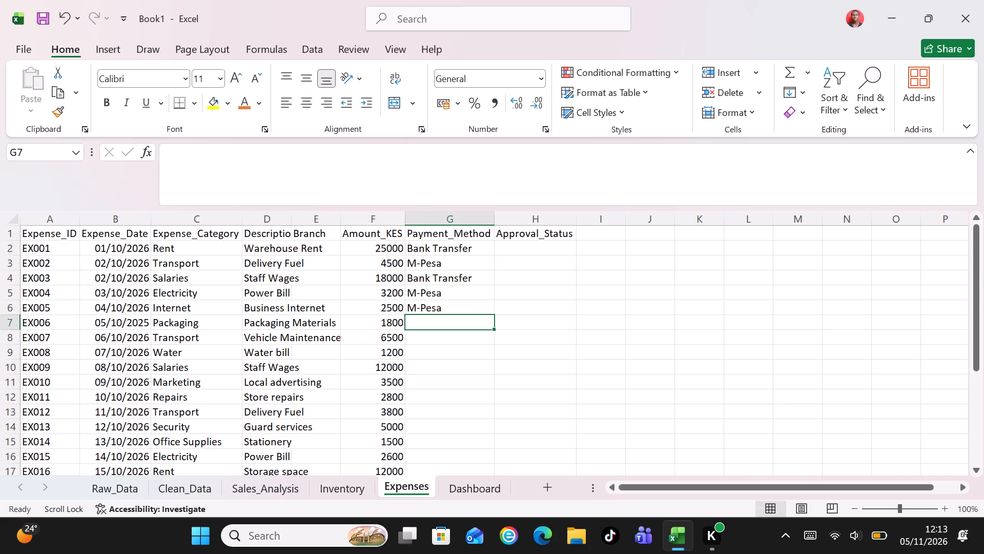
pyautogui.write('Cash')
pyautogui.press('Return')
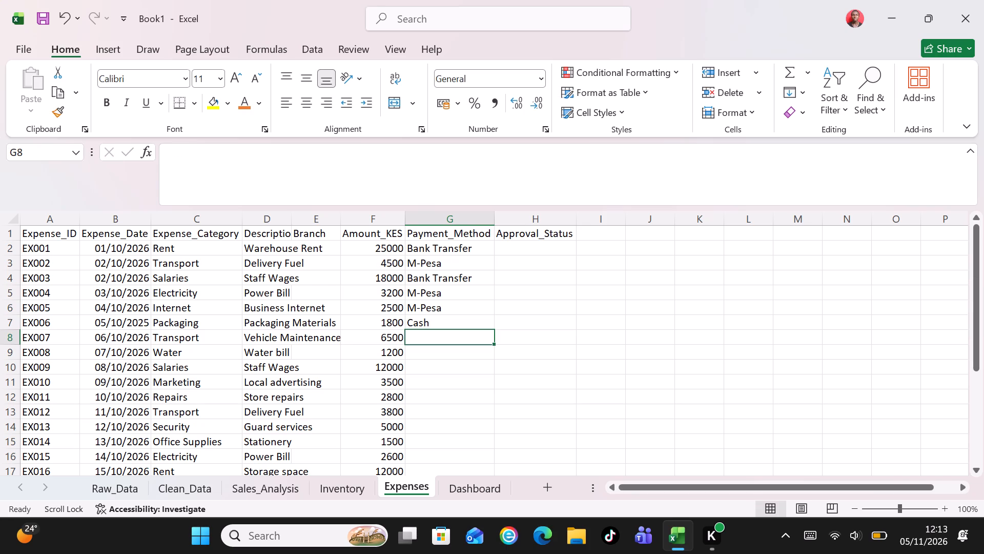
pyautogui.press('b')
pyautogui.press('Return')
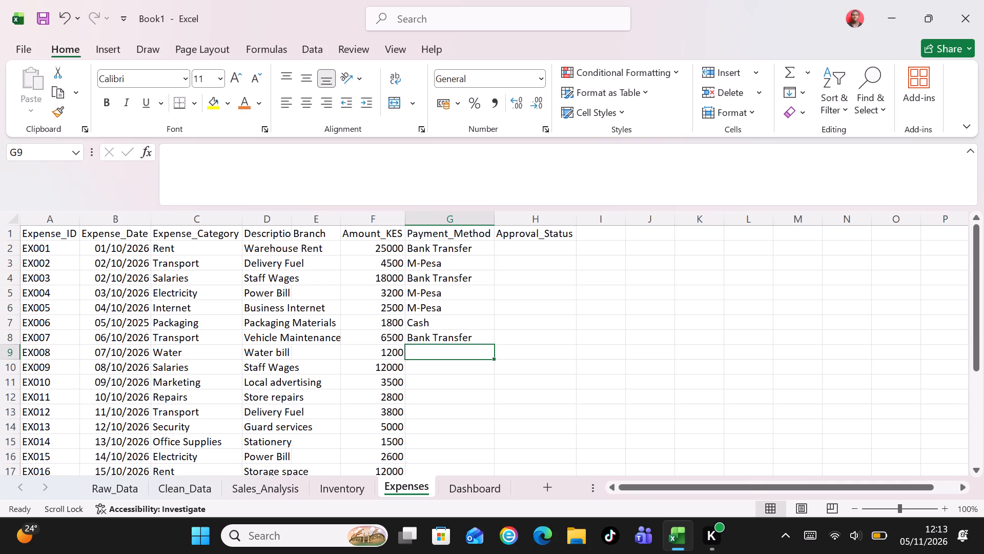
pyautogui.press('m')
pyautogui.press('Return')
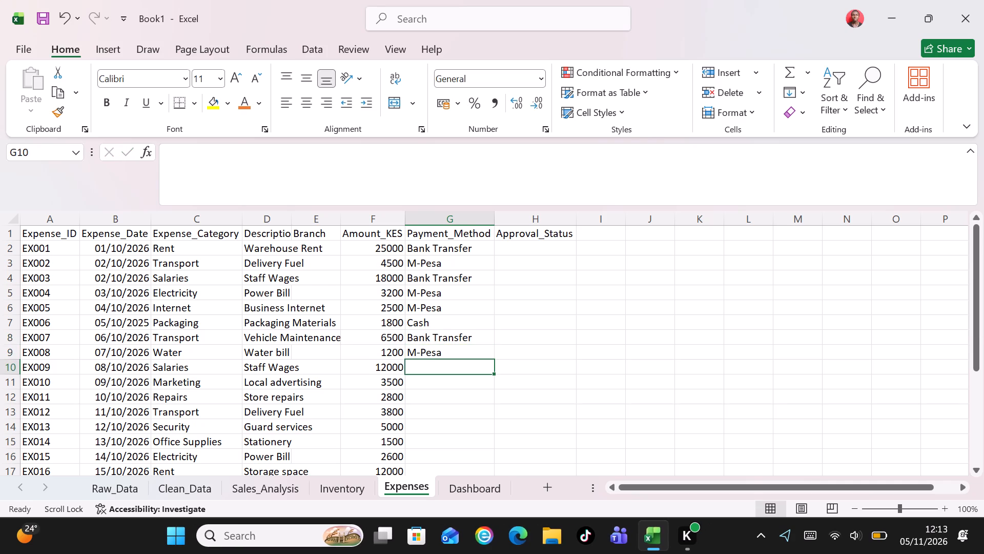
# Enter the Payment_Method values for EX009 to EX014: Bank Transfer, M-Pesa, Cash, M-Pesa, Bank Transfer and Cash.
pyautogui.press('b')
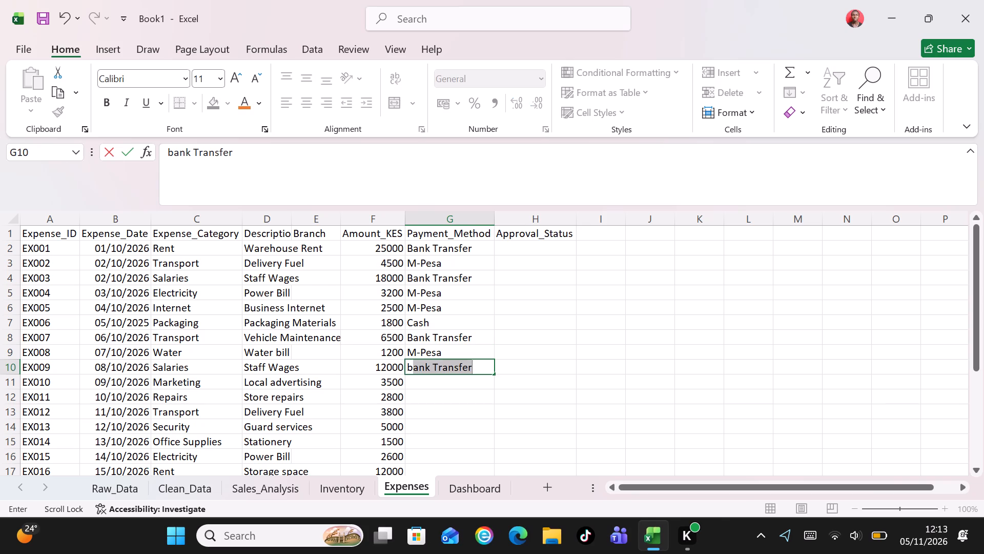
pyautogui.press('Return')
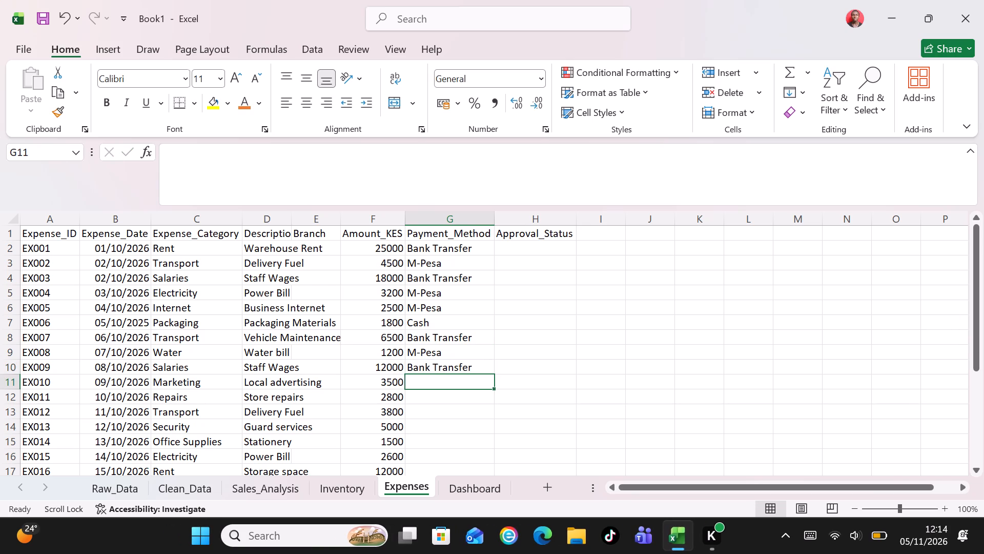
pyautogui.press('m')
pyautogui.press('Return')
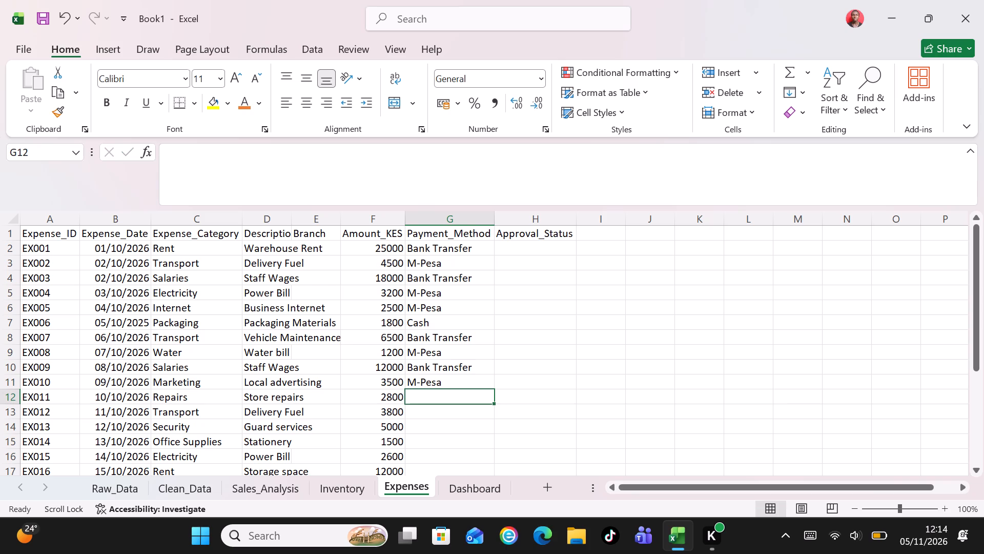
pyautogui.press('c')
pyautogui.press('Return')
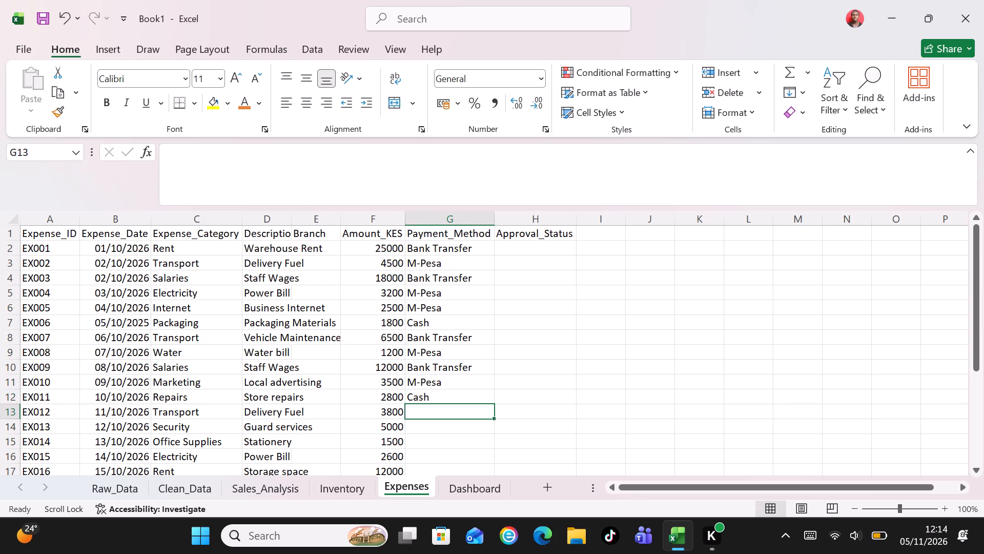
pyautogui.press('m')
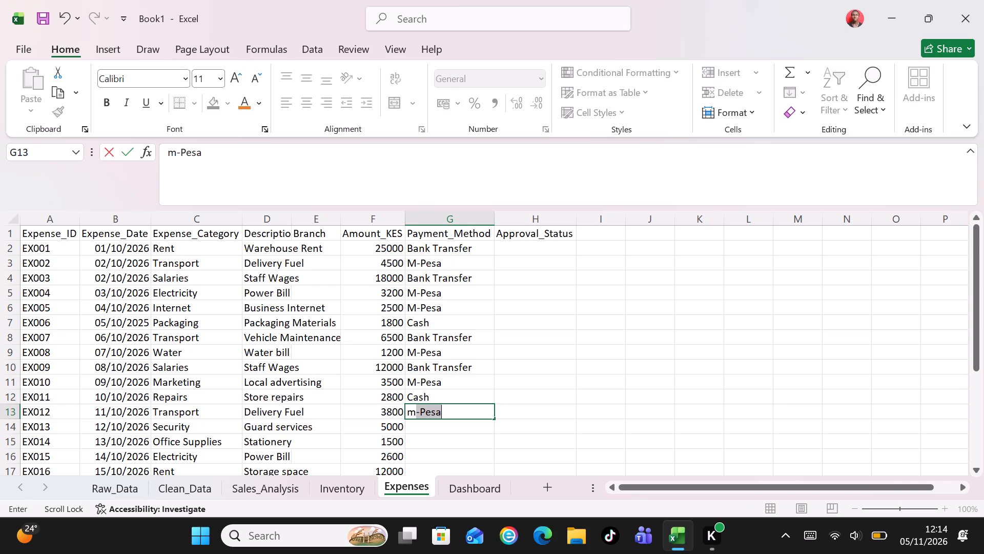
pyautogui.press('Return')
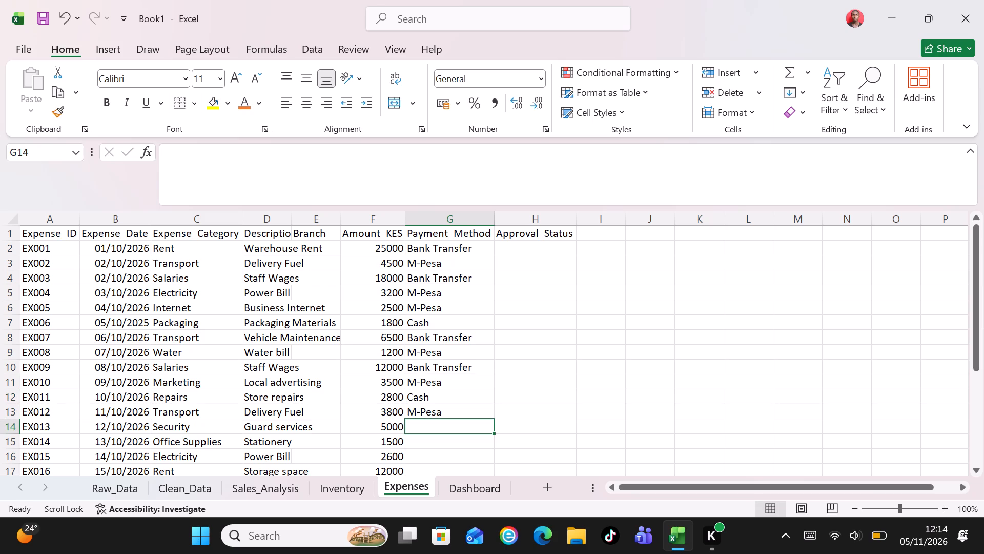
pyautogui.press('b')
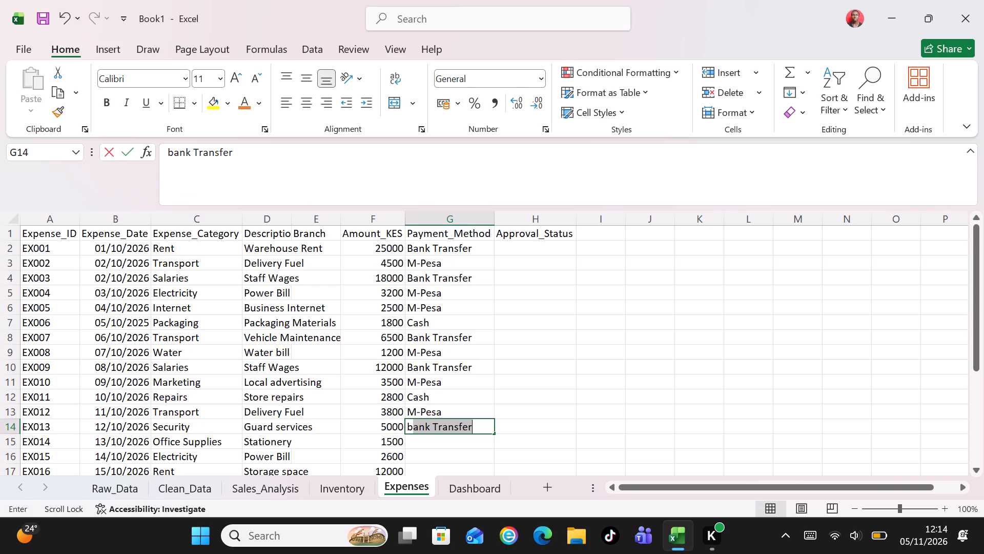
pyautogui.press('Return')
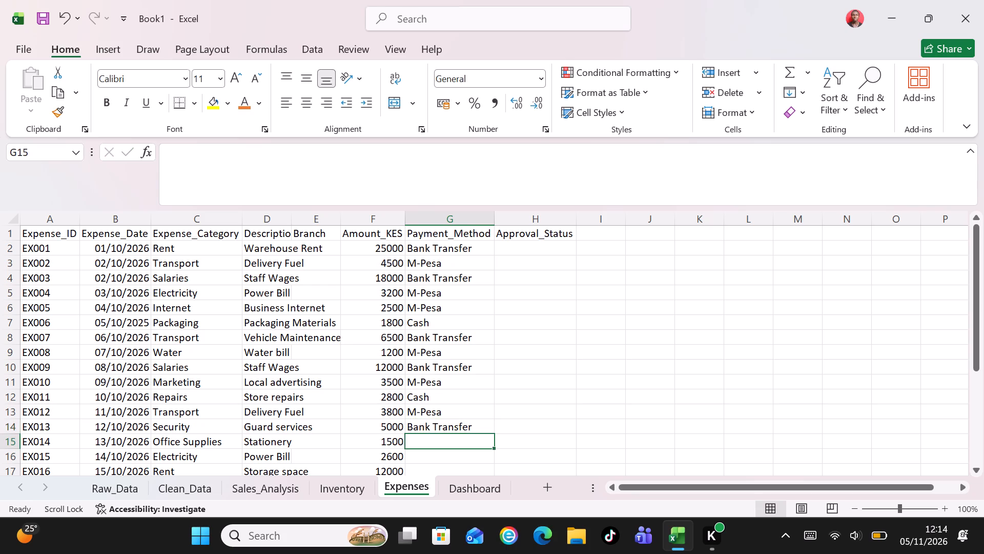
pyautogui.press('c')
pyautogui.press('Return')
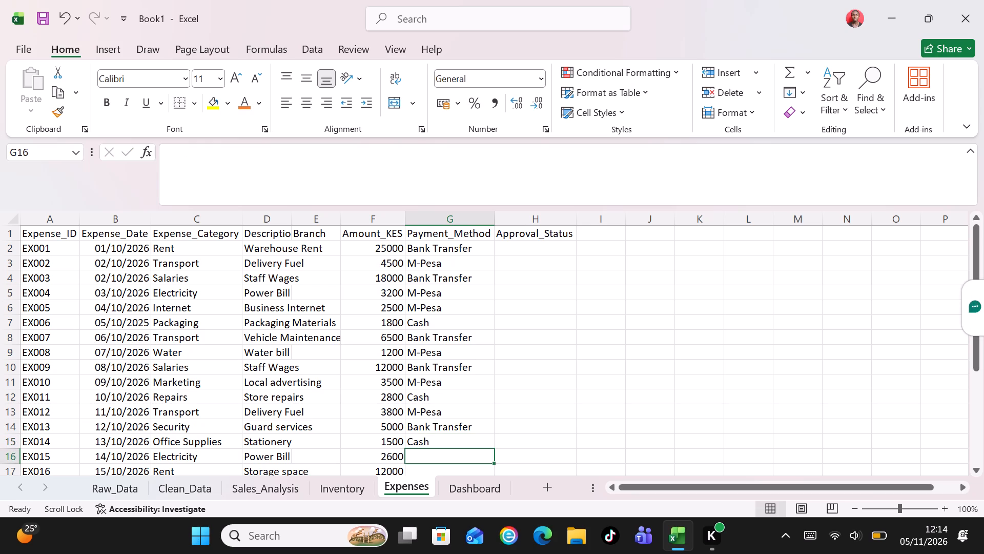
# Enter the Payment_Method values for EX015 to EX020: M-Pesa, Bank Transfer, M-Pesa, M-Pesa, Bank Transfer and Cash.
pyautogui.press('m')
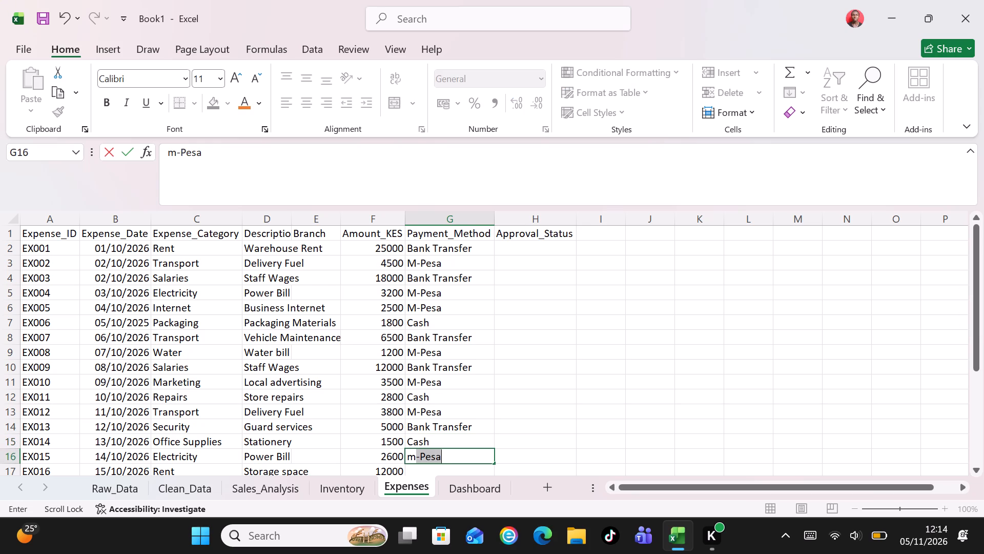
pyautogui.press('Return')
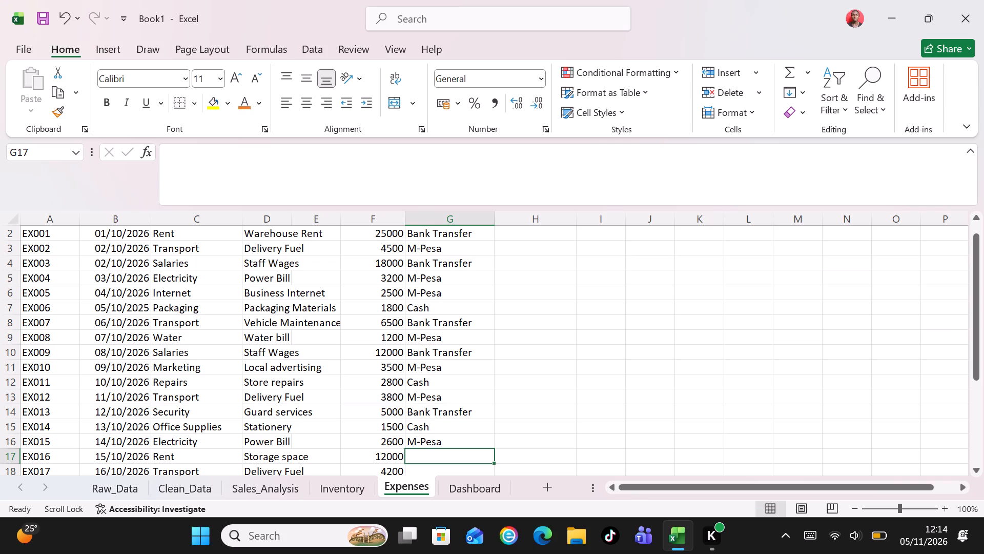
pyautogui.press('b')
pyautogui.press('Return')
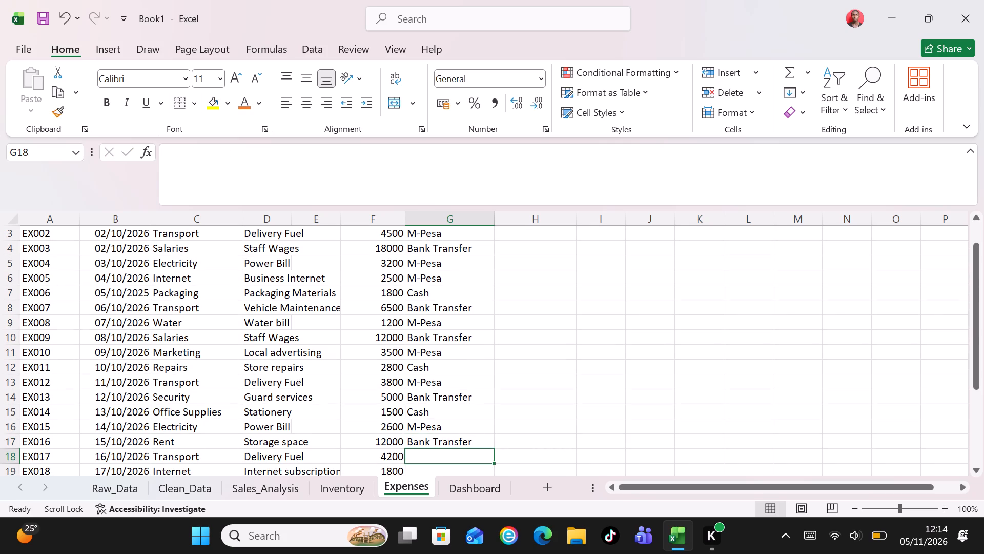
pyautogui.press('m')
pyautogui.press('Return')
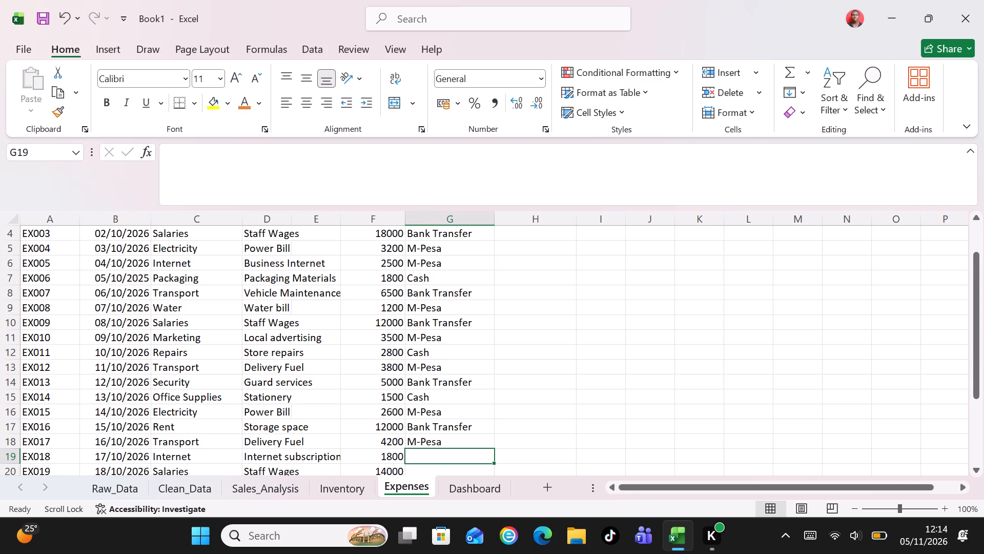
pyautogui.press('m')
pyautogui.press('Return')
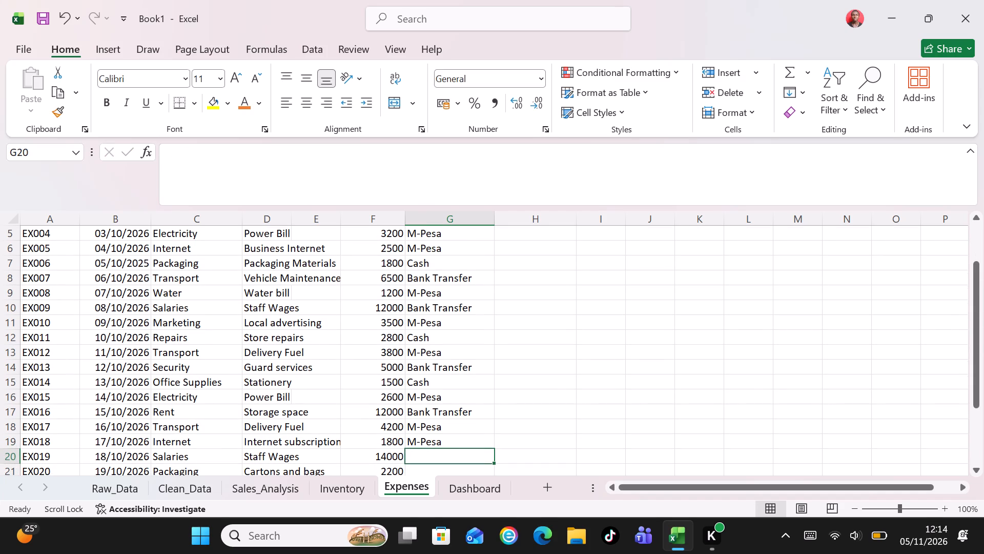
pyautogui.press('b')
pyautogui.press('Return')
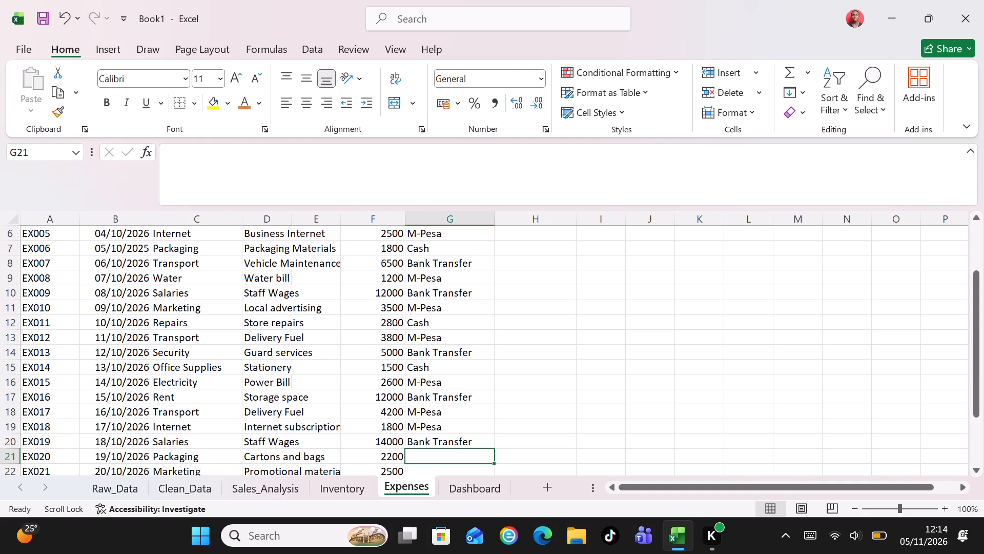
pyautogui.press('c')
pyautogui.press('Return')
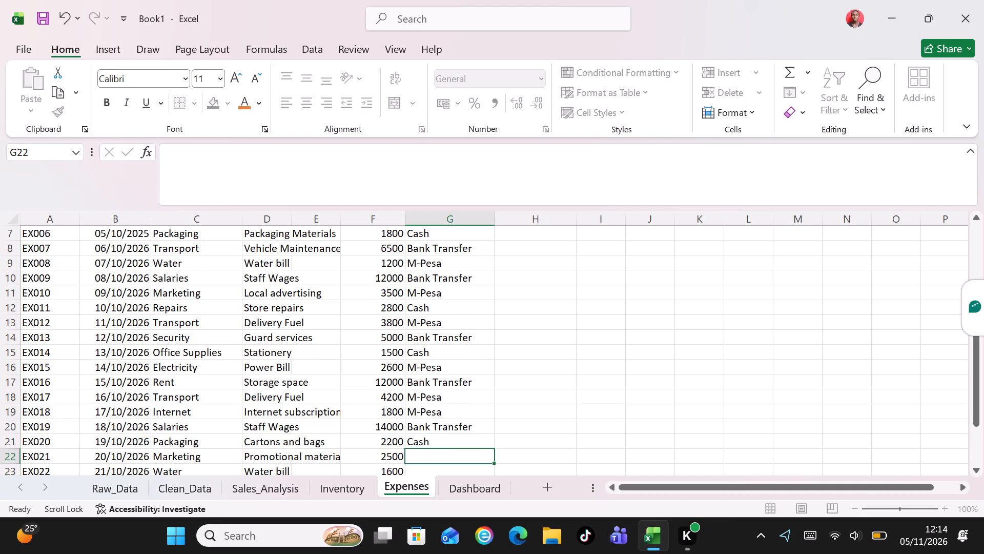
# Enter the Payment_Method values for EX021 to EX025: M-Pesa, M-Pesa, Cash, Bank Transfer and Cash.
pyautogui.press('m')
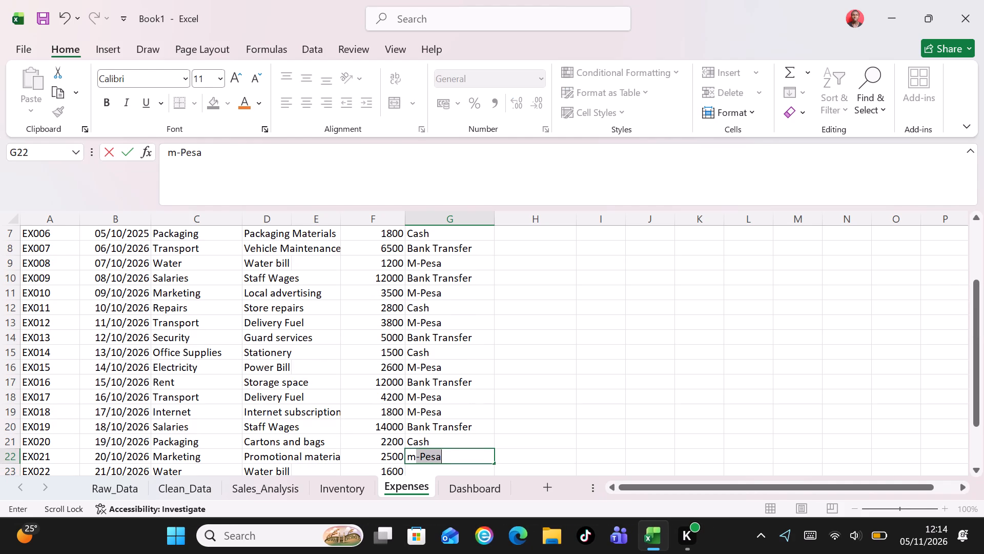
pyautogui.press('Return')
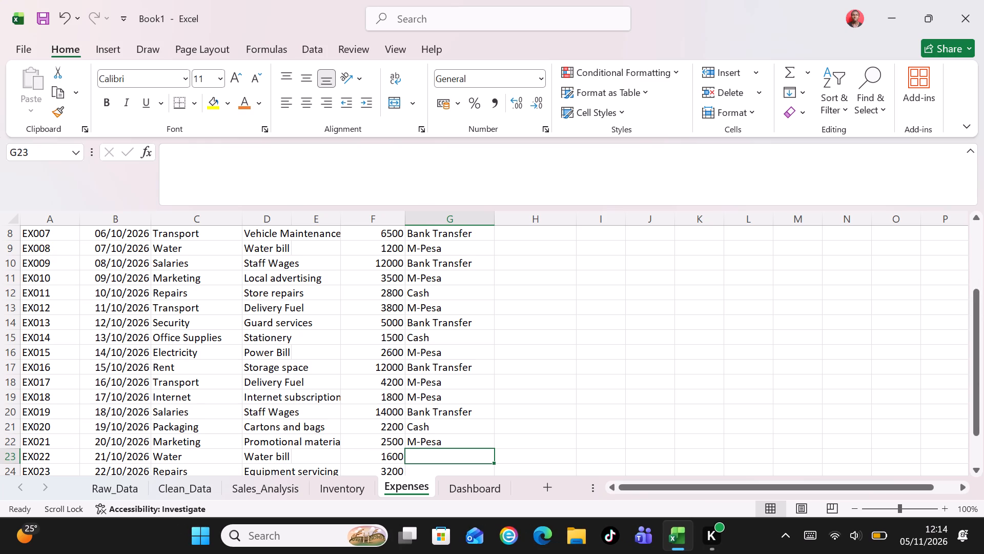
pyautogui.press('m')
pyautogui.press('Return')
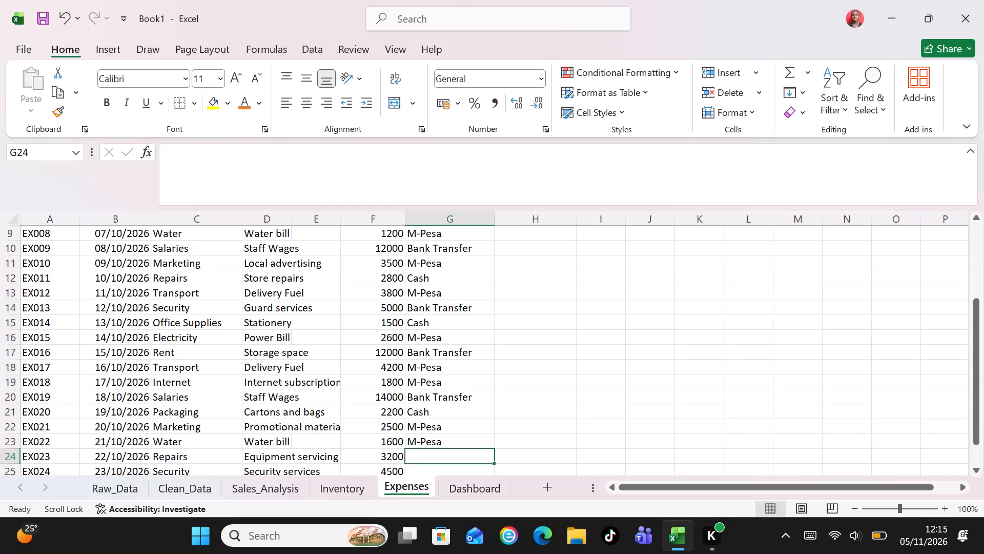
pyautogui.press('c')
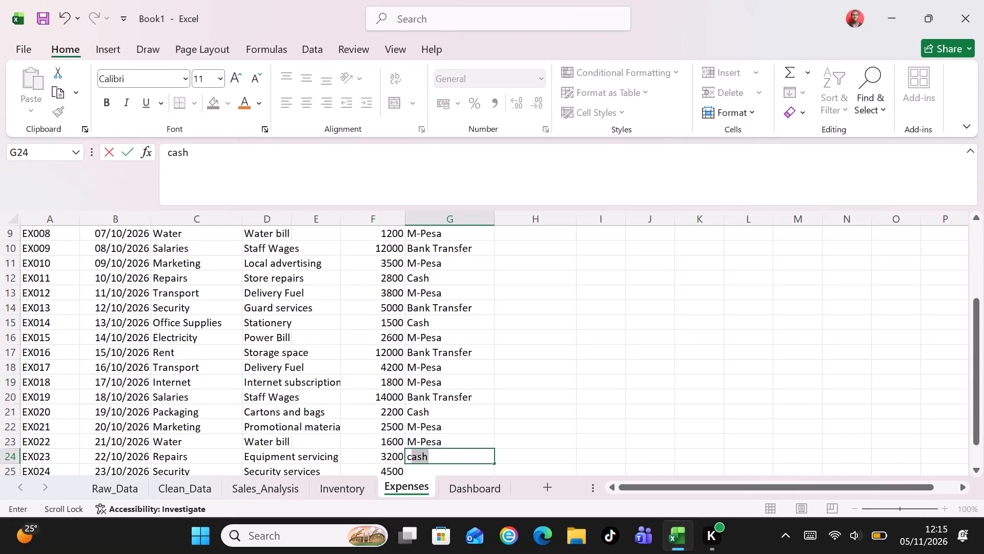
pyautogui.press('Return')
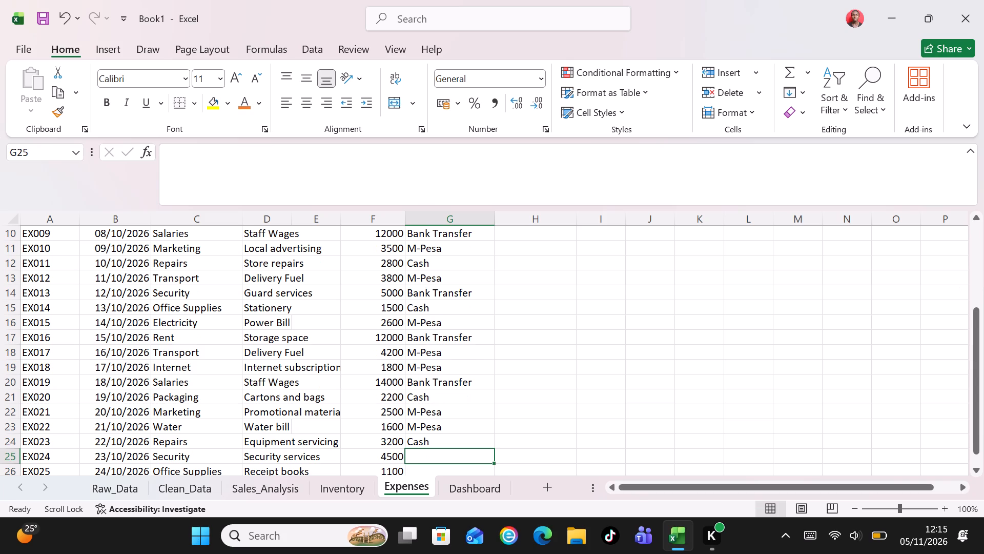
pyautogui.press('b')
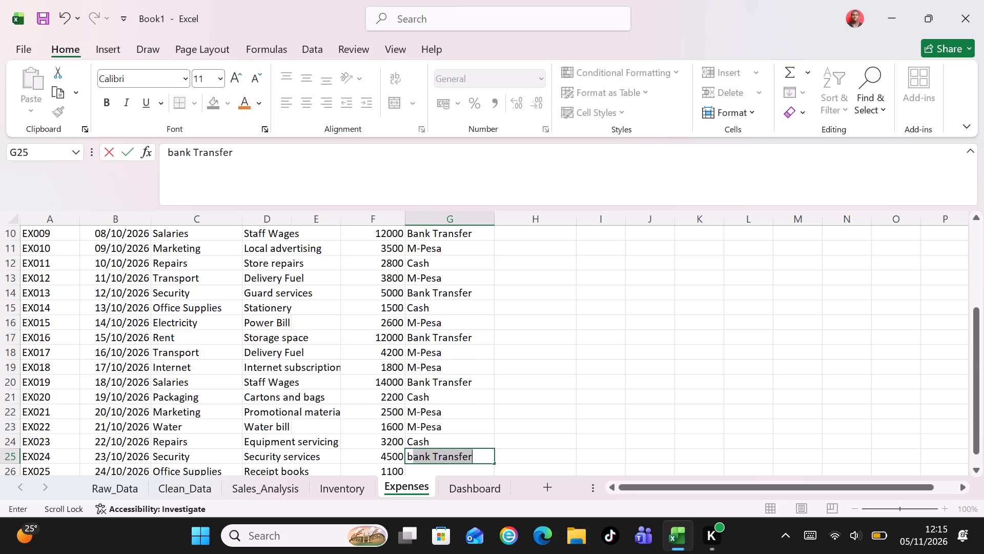
pyautogui.press('Return')
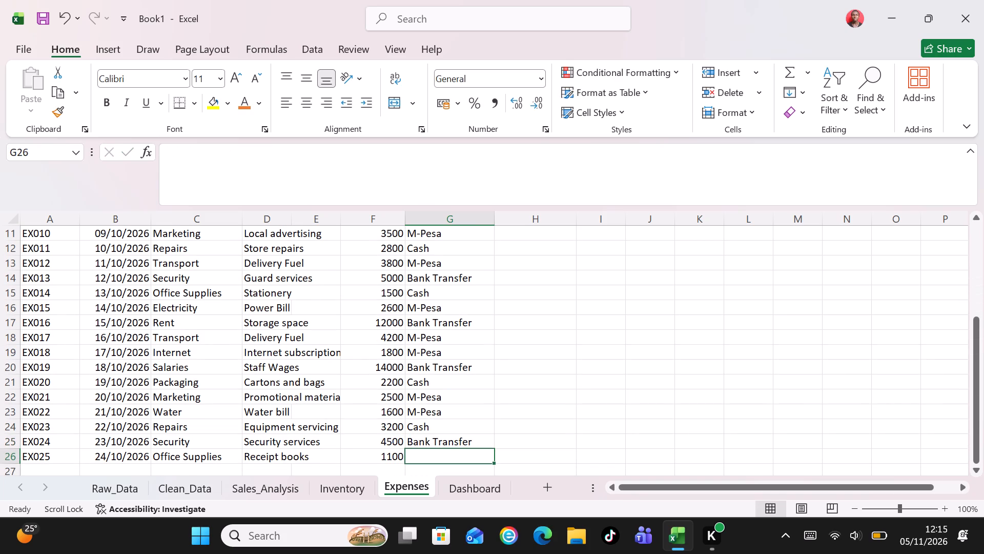
pyautogui.press('c')
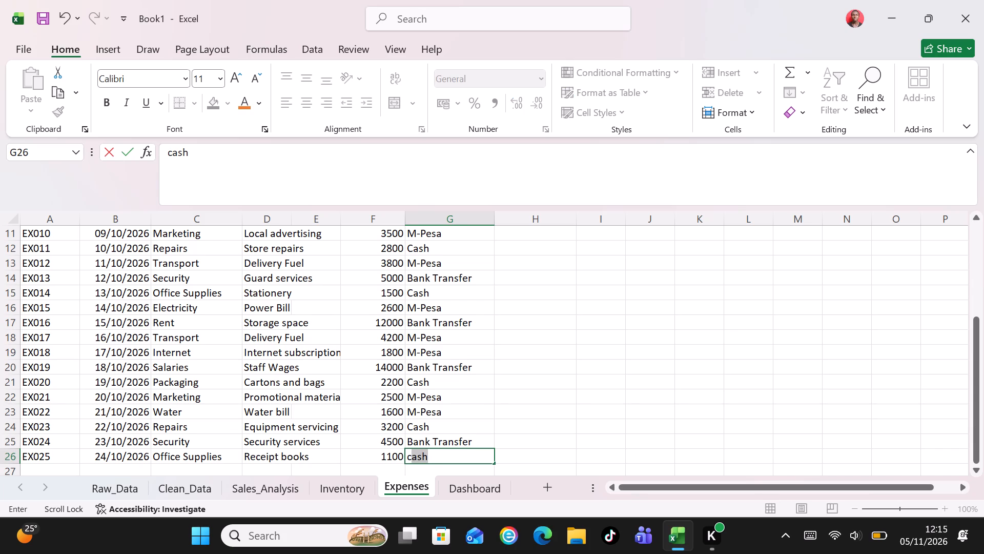
pyautogui.press('Return')
# Enter Approved as the Approval_Status for the first four expense records, EX001 to EX004.
pyautogui.press('pageup')
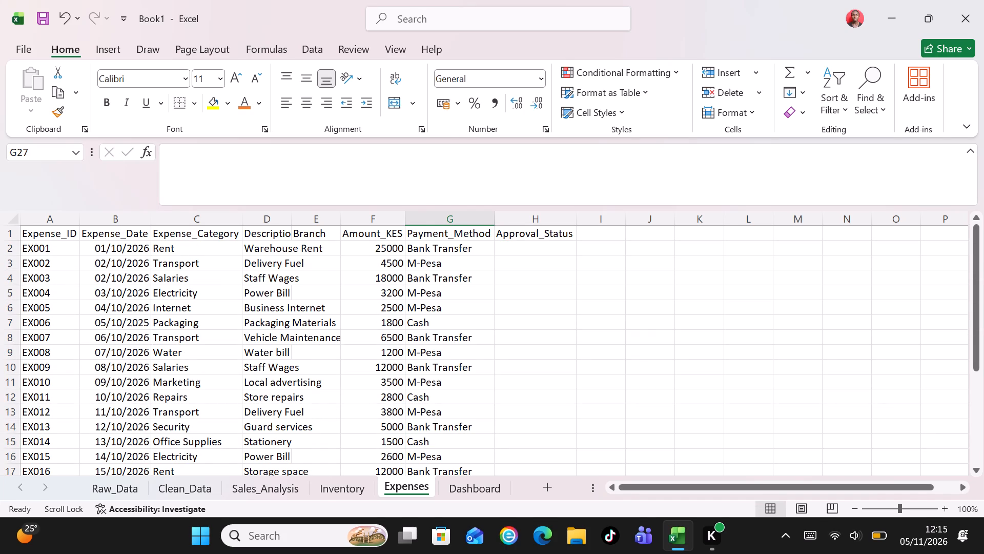
pyautogui.click(520, 245)
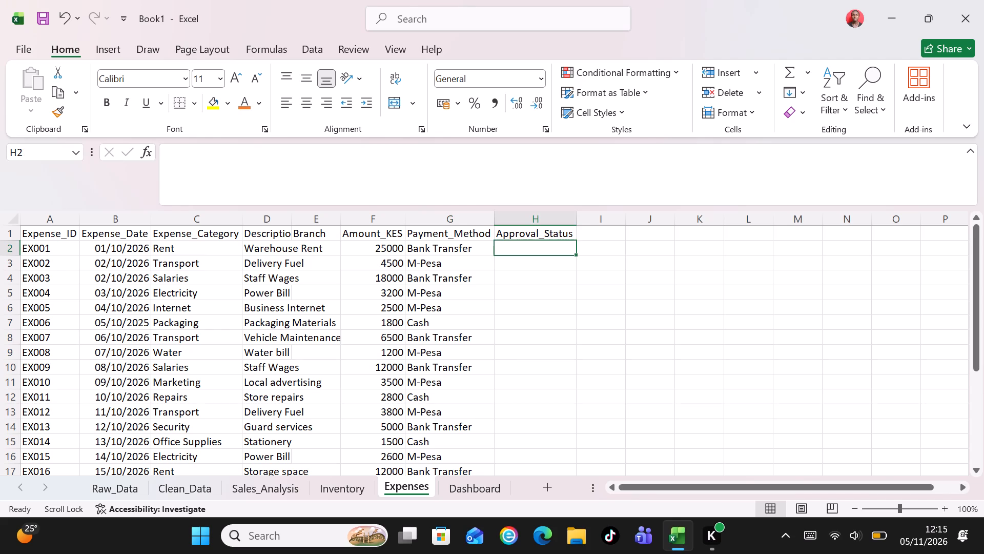
pyautogui.hotkey('shift', 'a')
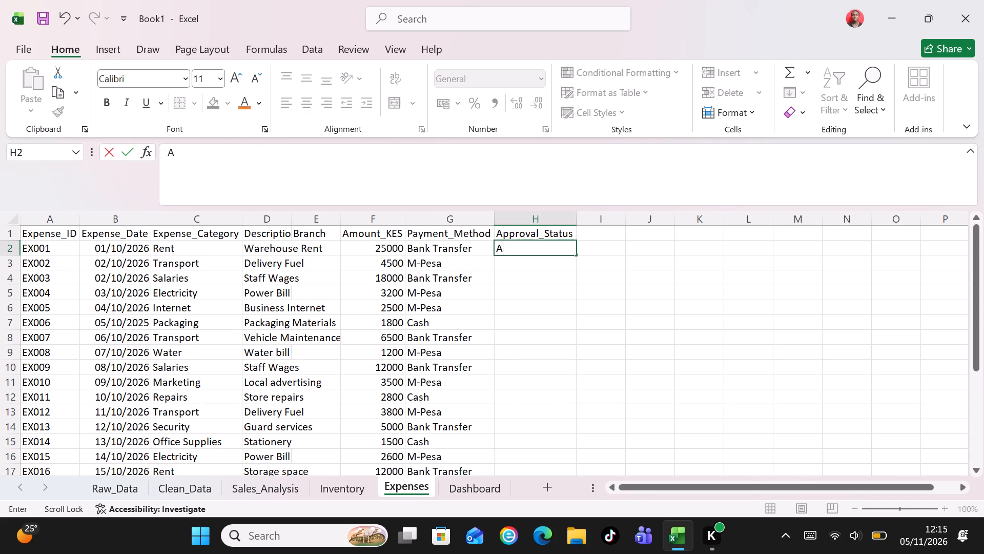
pyautogui.write('pproved')
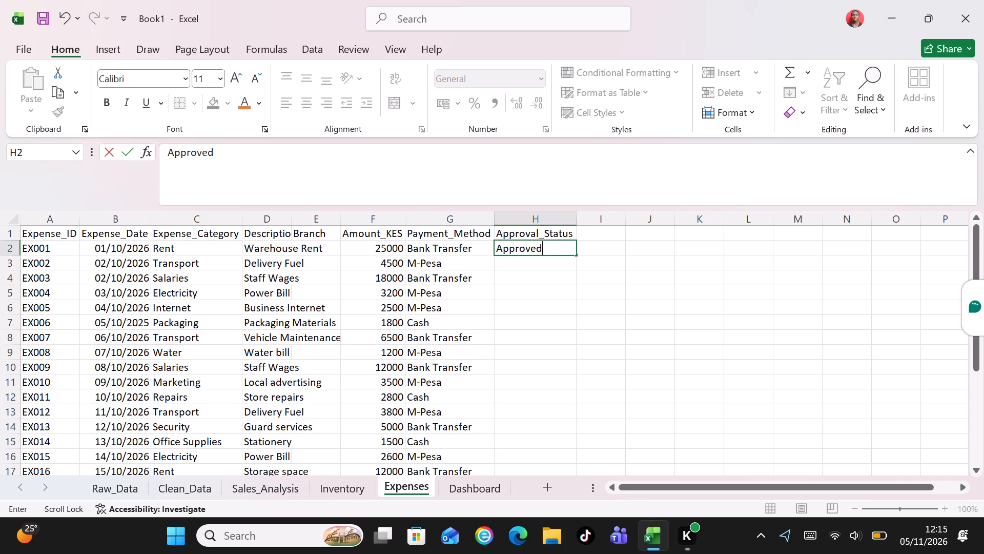
pyautogui.press('Return')
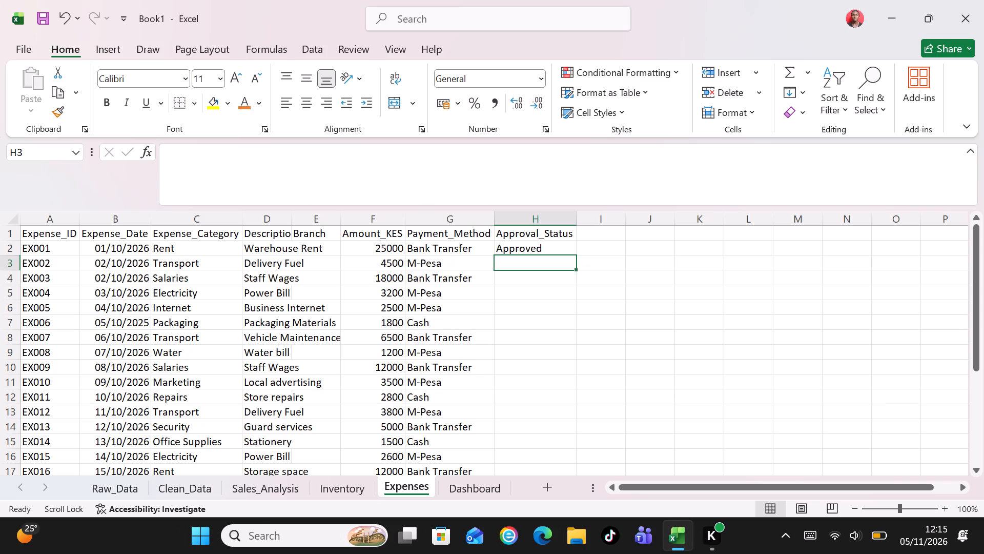
pyautogui.press('a')
pyautogui.press('Return')
pyautogui.press('a')
pyautogui.press('Return')
pyautogui.press('a')
pyautogui.press('Return')
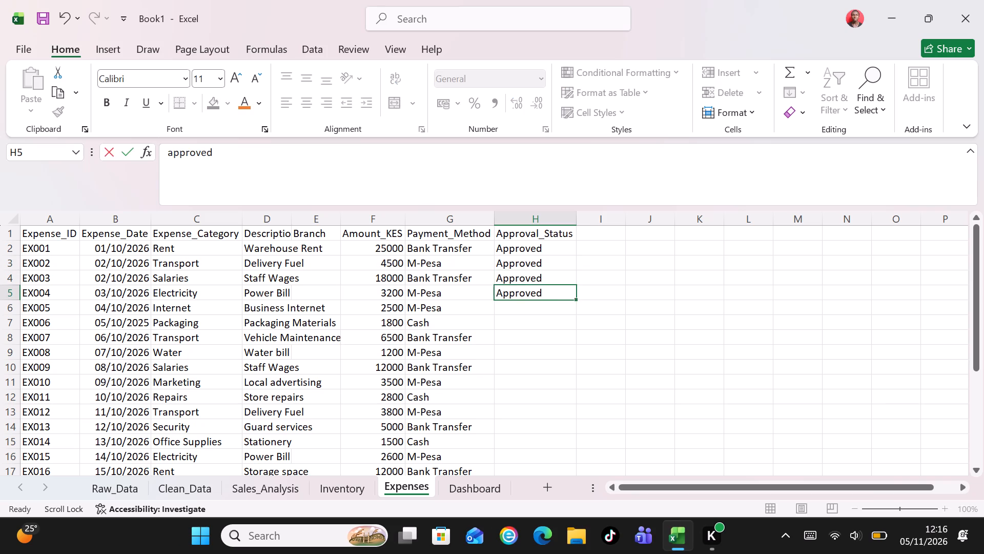
# Enter Approved as the Approval_Status for expense records EX005 to EX009.
pyautogui.press('a')
pyautogui.press('Return')
pyautogui.press('a')
pyautogui.press('Return')
pyautogui.press('a')
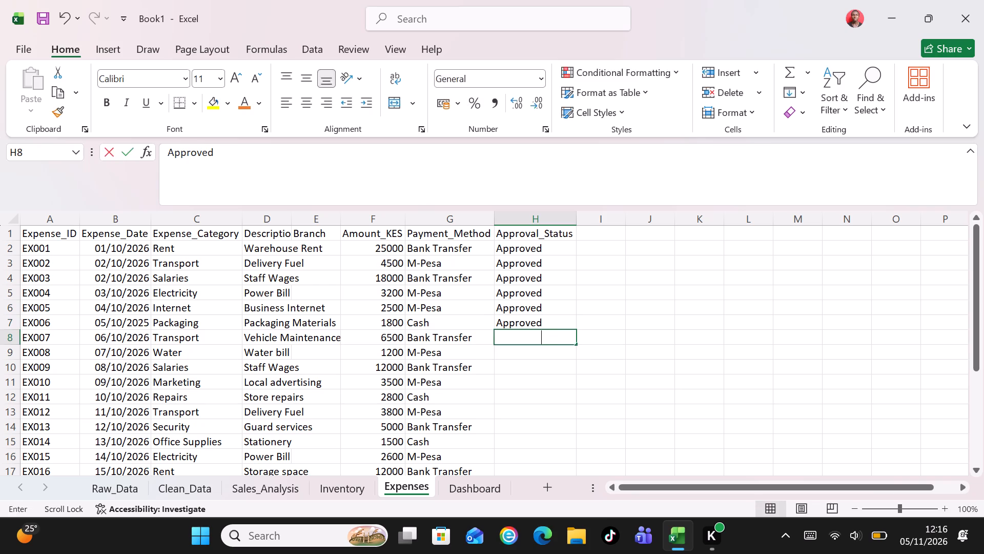
pyautogui.press('Return')
pyautogui.press('a')
pyautogui.press('Return')
pyautogui.press('a')
pyautogui.press('Return')
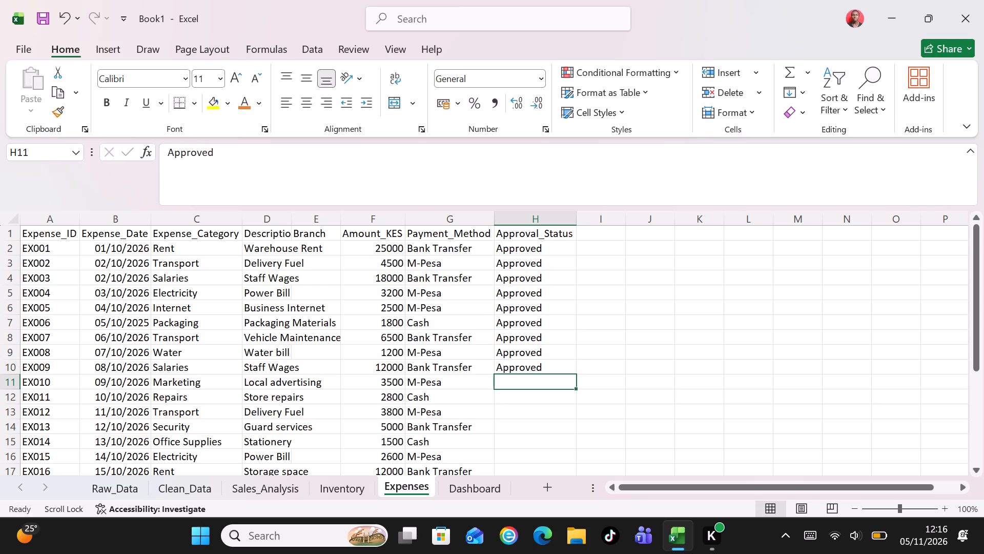
# Enter Approved as the Approval_Status for expense records EX010 to EX015.
pyautogui.press('a')
pyautogui.press('Return')
pyautogui.press('a')
pyautogui.press('Return')
pyautogui.press('a')
pyautogui.press('Return')
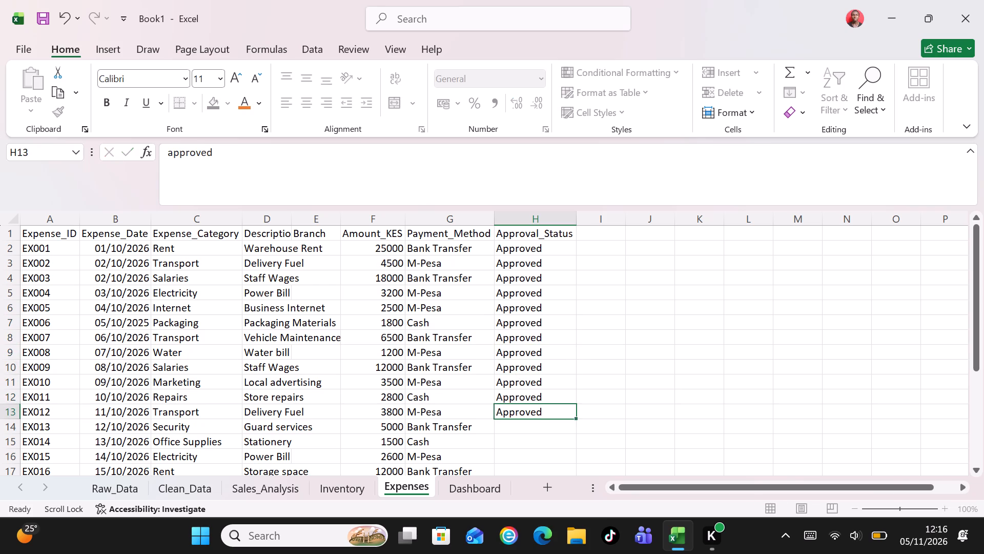
pyautogui.press('a')
pyautogui.press('Return')
pyautogui.press('a')
pyautogui.press('Return')
pyautogui.press('a')
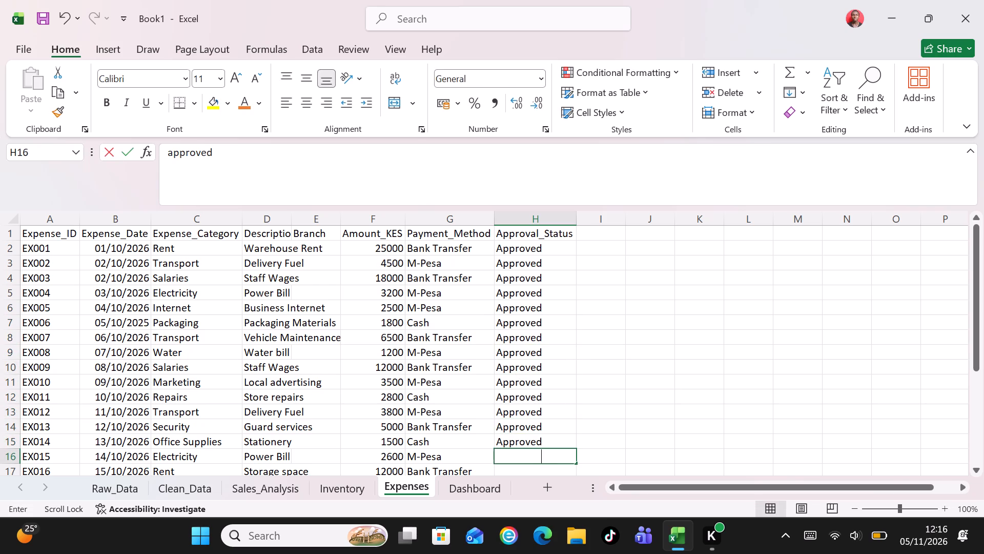
pyautogui.press('Return')
# Enter Approved as the Approval_Status for expense records EX016 to EX021.
pyautogui.press('a')
pyautogui.press('Return')
pyautogui.press('a')
pyautogui.press('Return')
pyautogui.press('a')
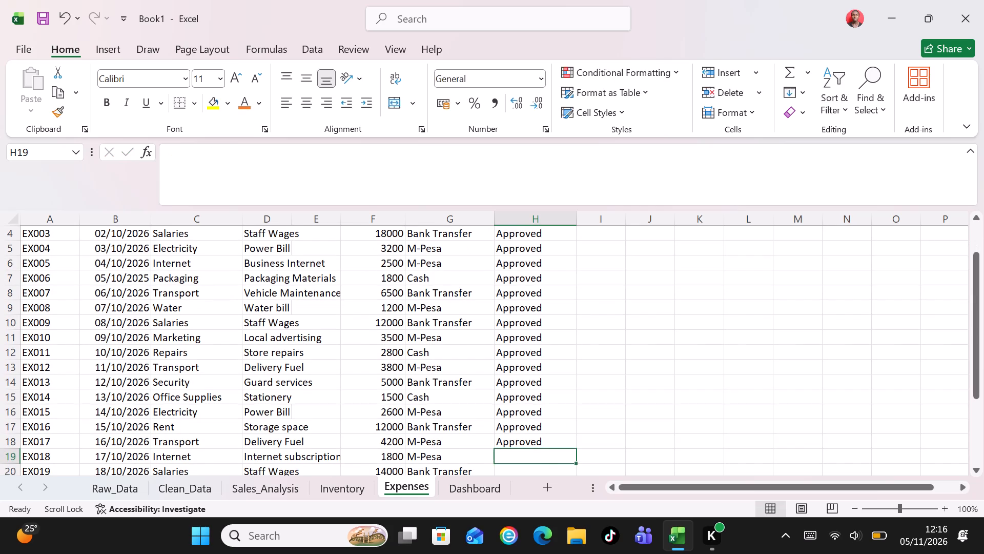
pyautogui.press('Return')
pyautogui.press('a')
pyautogui.press('Return')
pyautogui.press('a')
pyautogui.press('Return')
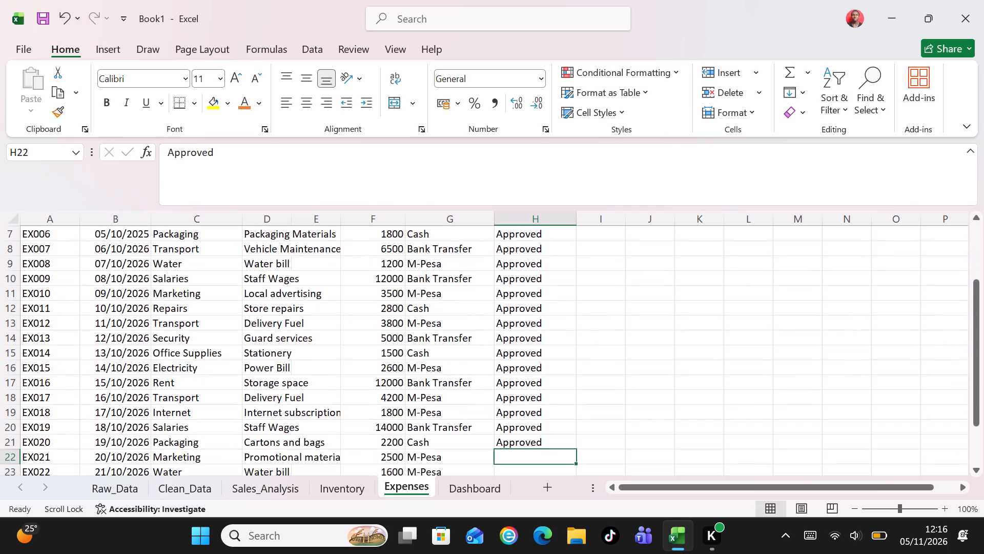
pyautogui.press('a')
pyautogui.press('Return')
# Enter Approved as the Approval_Status for the last four expense records, EX022 to EX025.
pyautogui.press('a')
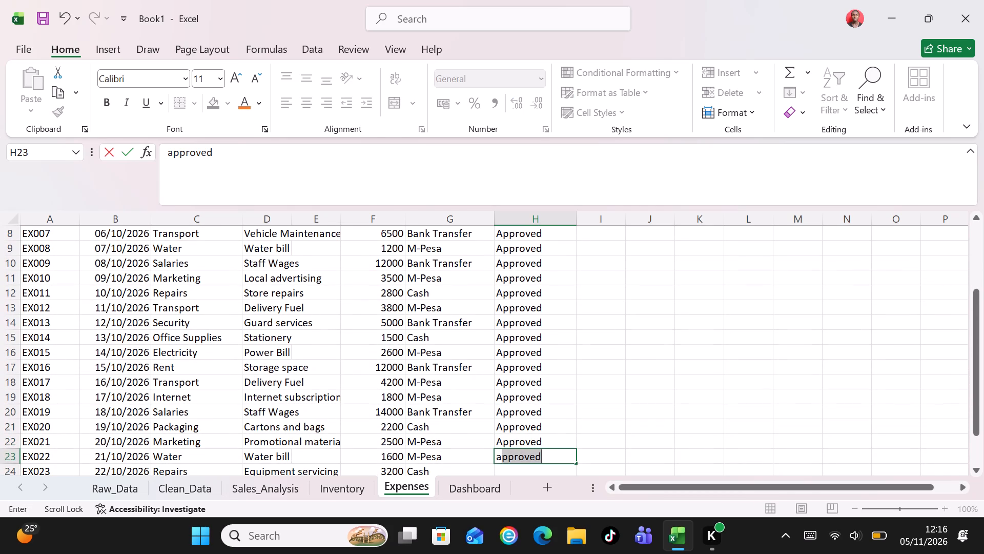
pyautogui.press('a')
pyautogui.press('Return')
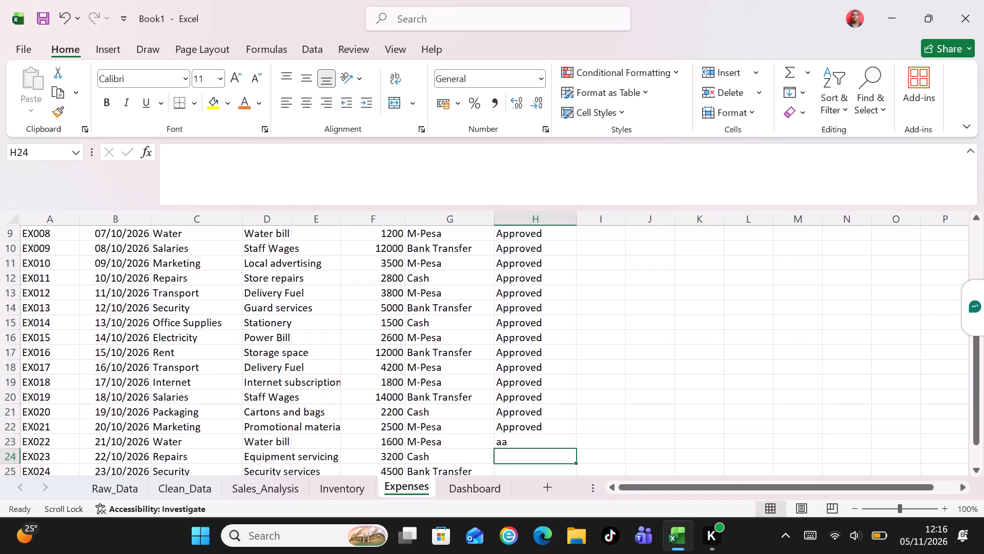
pyautogui.hotkey('shift', 'Return')
pyautogui.press('a')
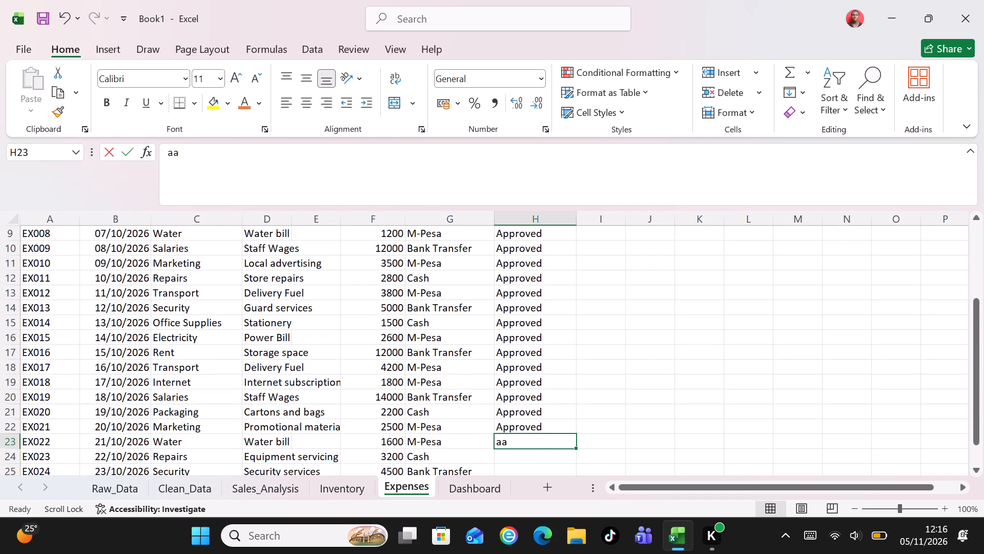
pyautogui.press('Return')
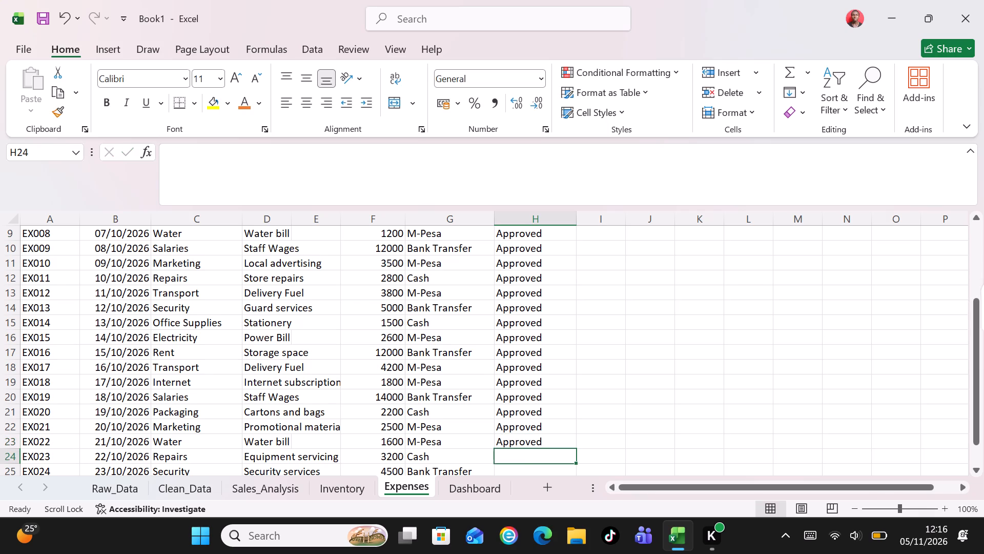
pyautogui.press('a')
pyautogui.press('Return')
pyautogui.press('a')
pyautogui.press('Return')
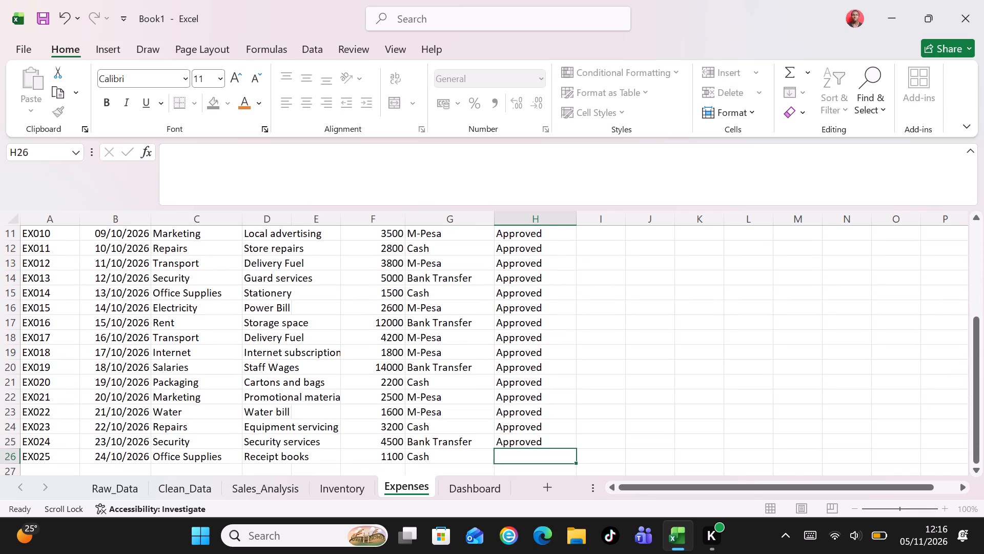
pyautogui.press('a')
pyautogui.press('Return')
pyautogui.press('pageup')
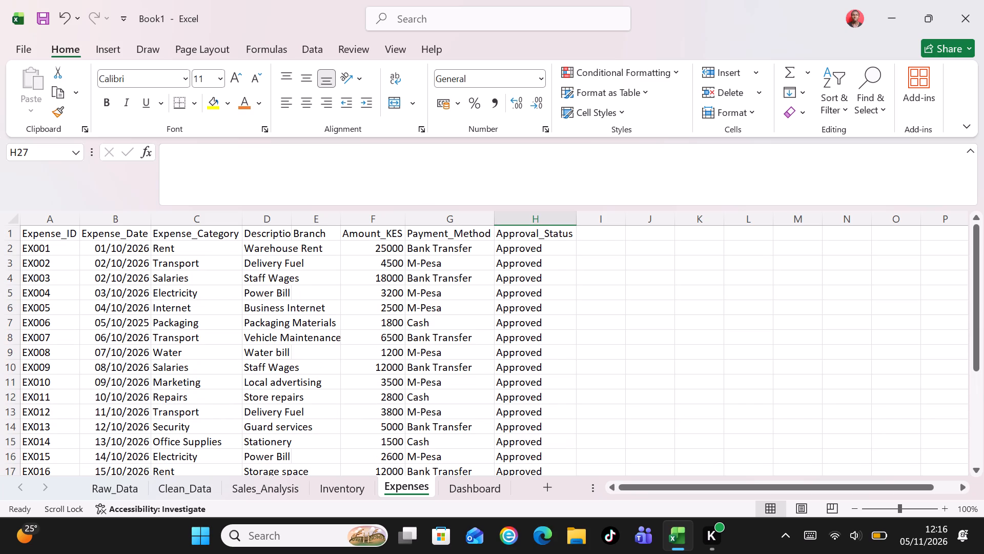
# Add an Expense_Check header in cell I1 beside Approval_Status and auto-fit column I to its text.
pyautogui.click(520, 245)
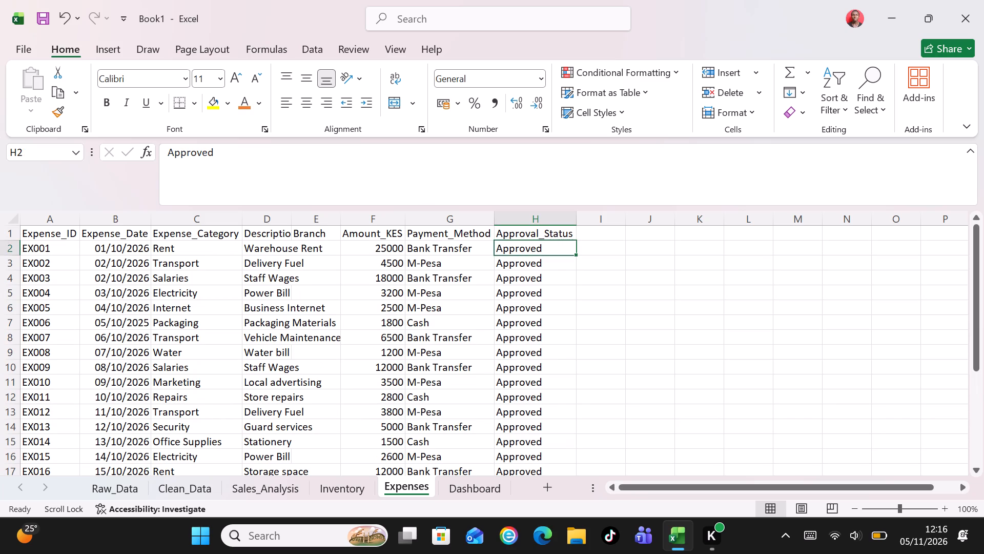
pyautogui.click(606, 233)
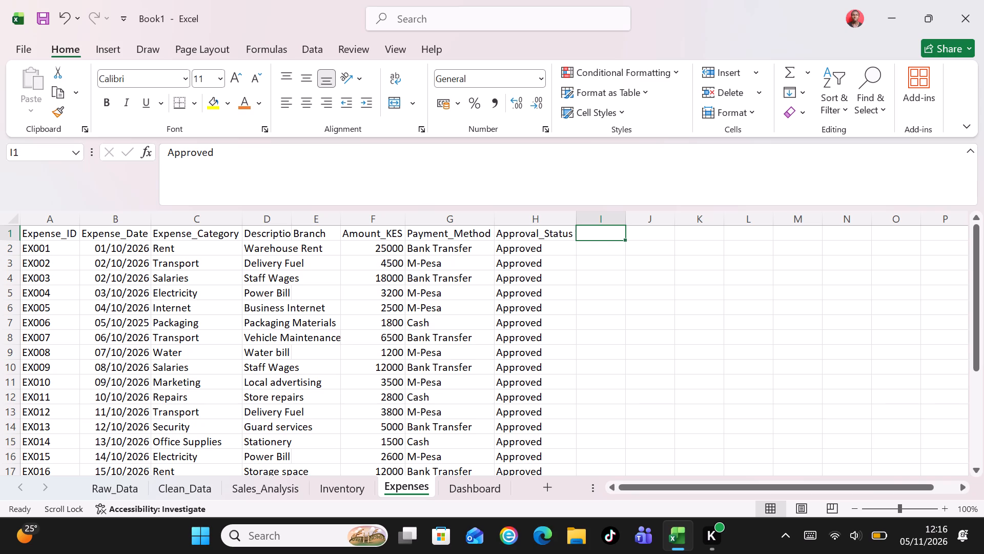
pyautogui.hotkey('shift', 'e')
pyautogui.write('xpense')
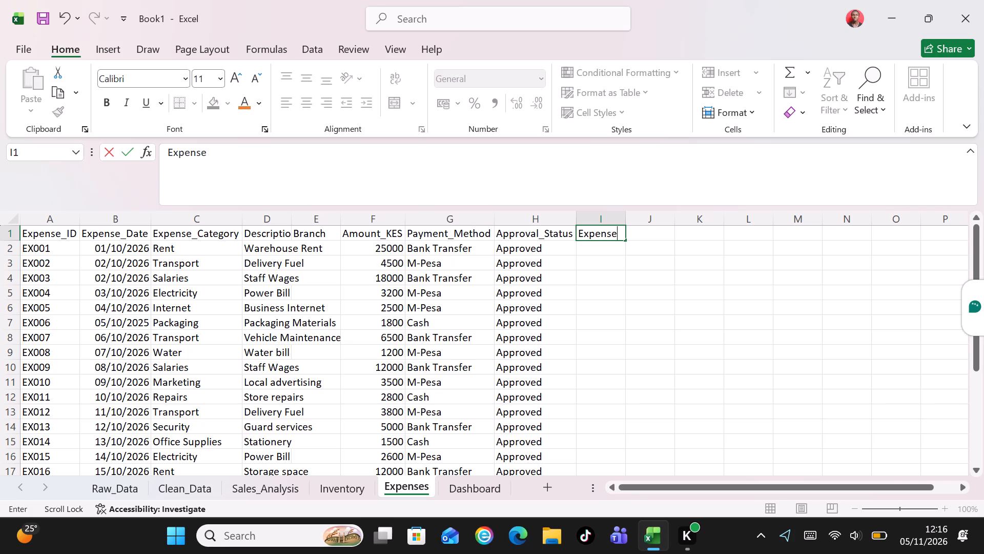
pyautogui.hotkey('shift', '_')
pyautogui.write('Check')
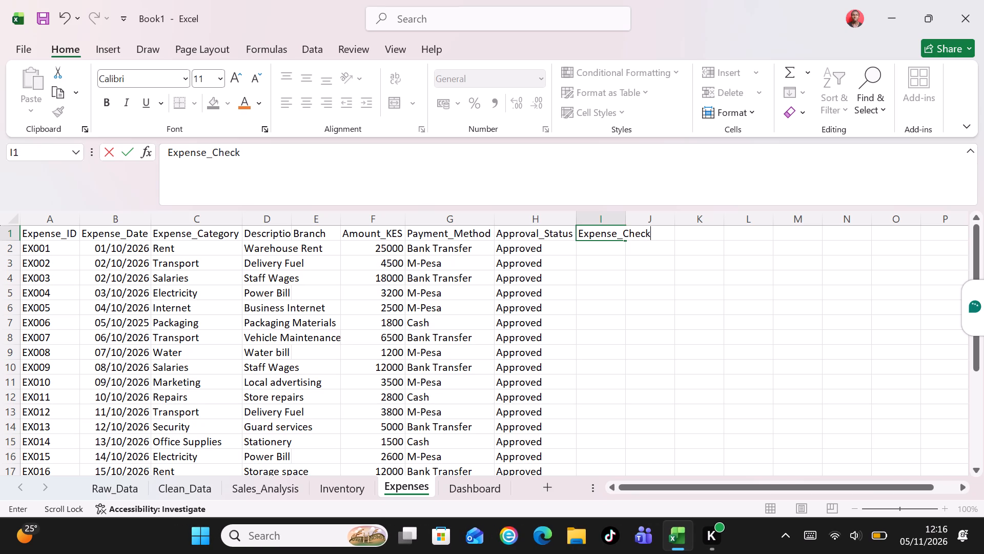
pyautogui.press('Return')
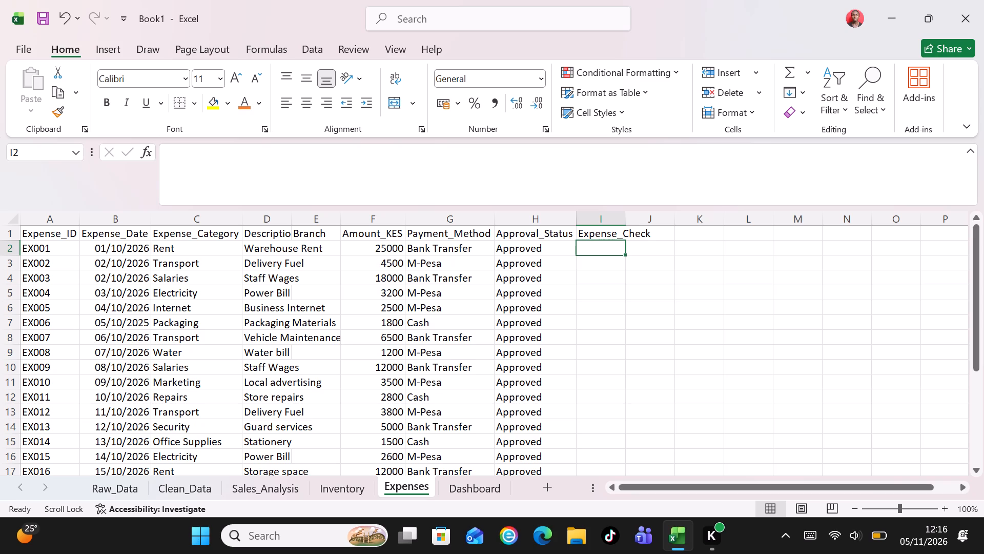
pyautogui.doubleClick(625, 222)
# Start the Expense_Check formula in I2 with =IF(AND(A2<>"",ISNUMBER(B2) to test the expense ID and date.
pyautogui.click(605, 248)
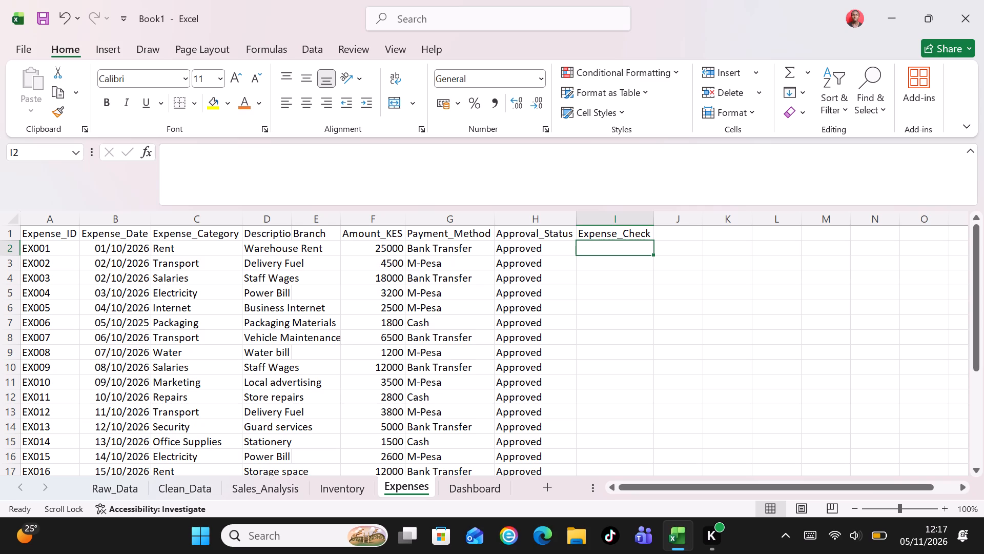
pyautogui.press('=')
pyautogui.write('IF')
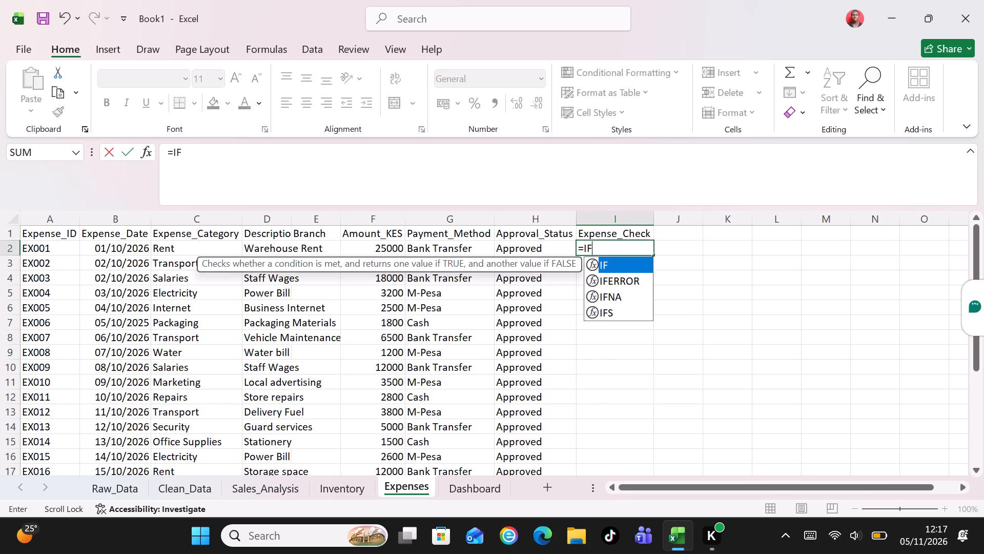
pyautogui.hotkey('shift', '(')
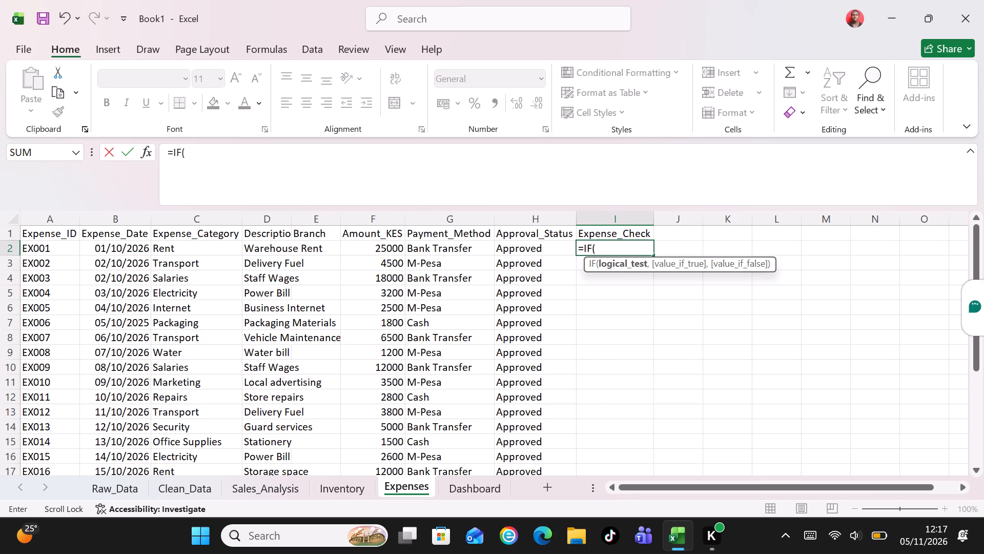
pyautogui.press('a')
pyautogui.write('ND')
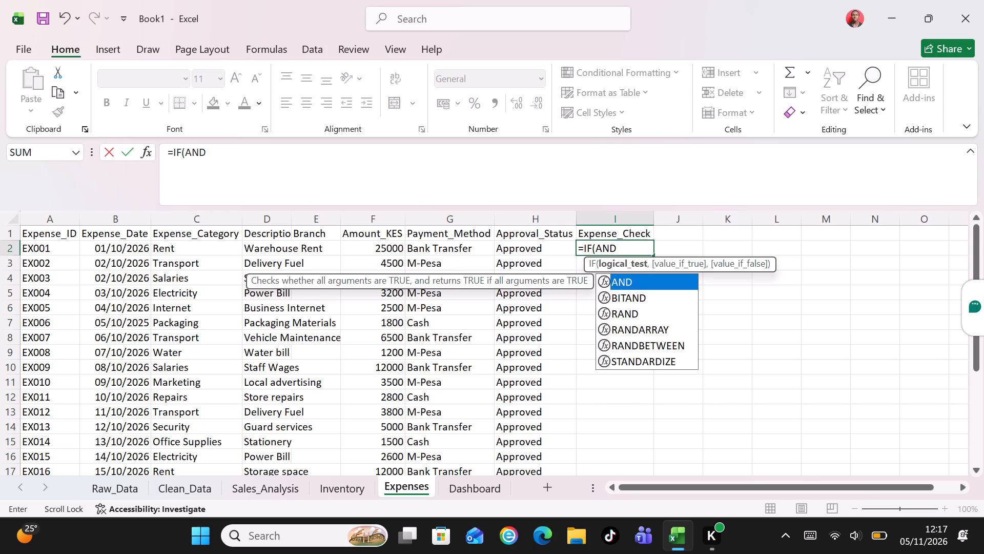
pyautogui.hotkey('shift', '(')
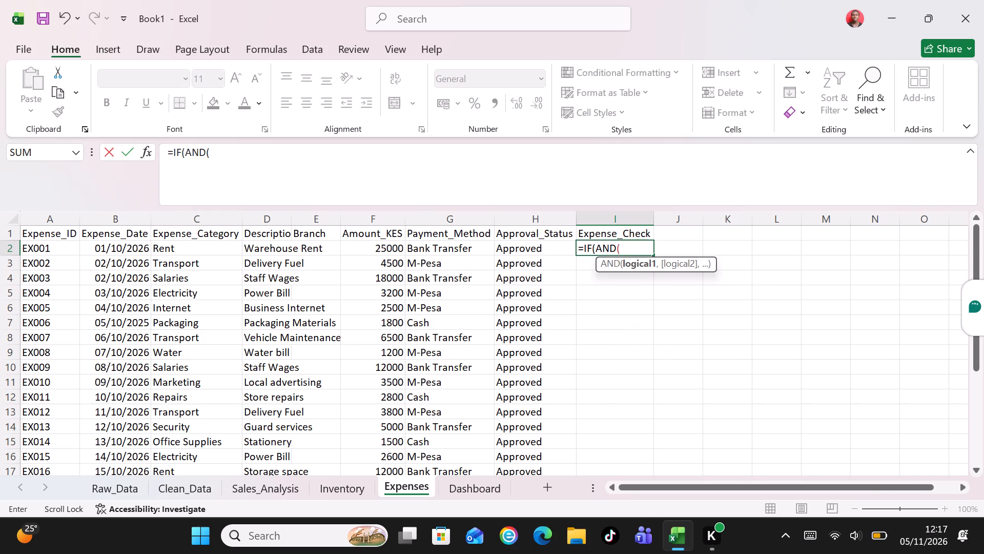
pyautogui.write('A2')
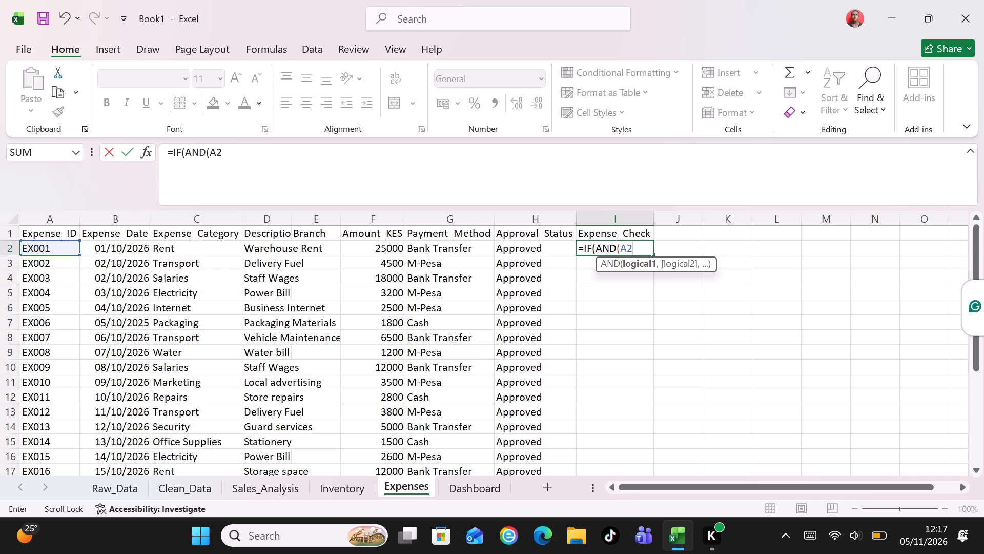
pyautogui.write('<>')
pyautogui.write('""')
pyautogui.press(',')
pyautogui.press('i')
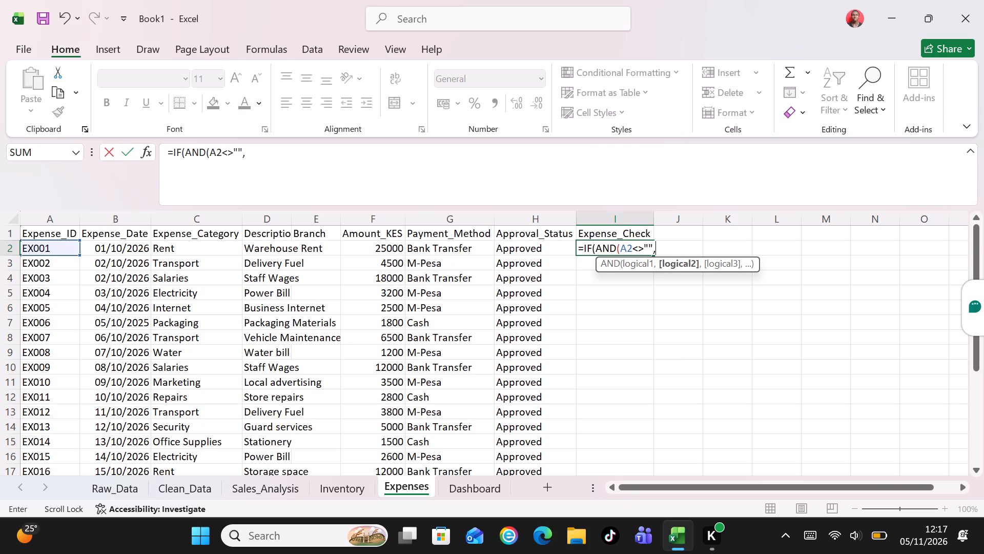
pyautogui.write('SNUM')
pyautogui.write('BER')
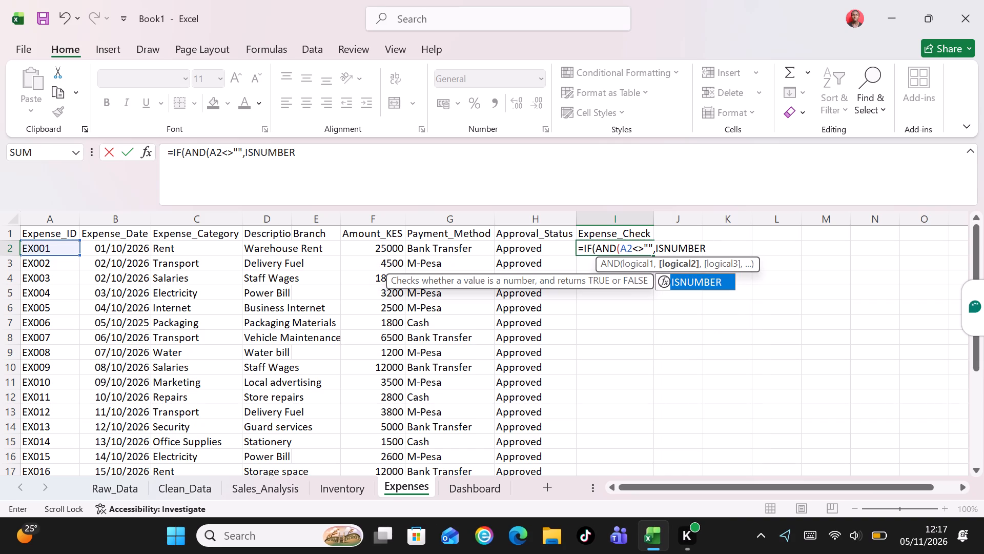
pyautogui.write('(B2')
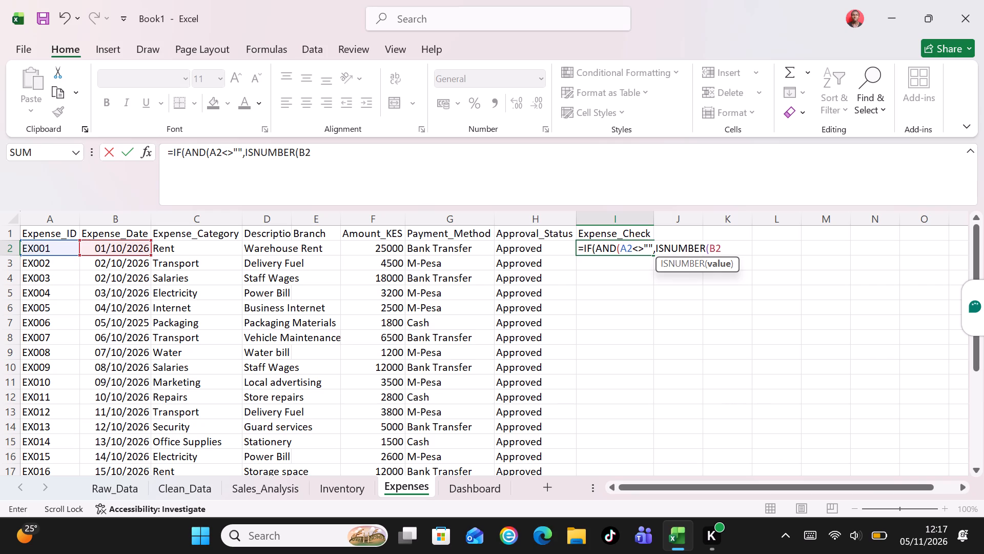
pyautogui.hotkey('shift', ')')
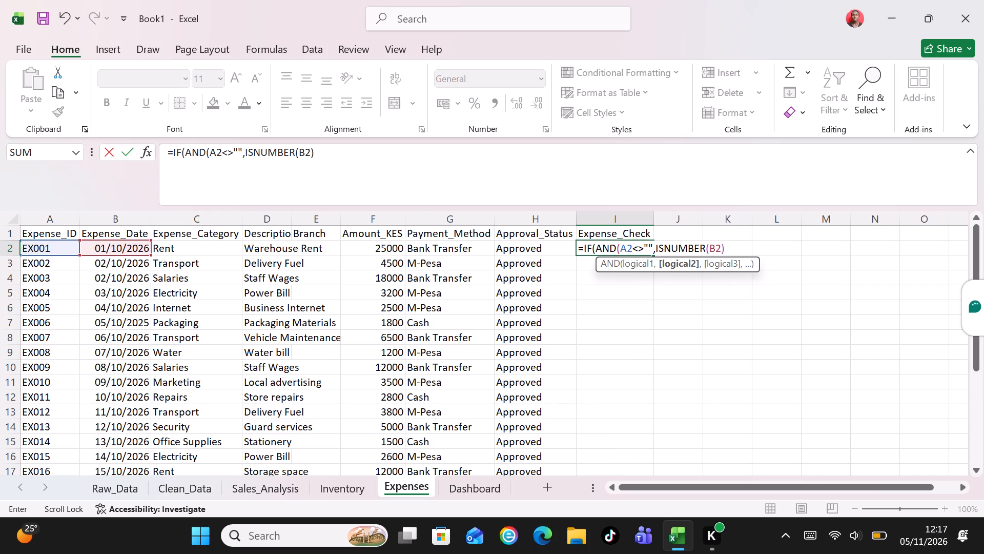
# Extend the I2 formula's AND conditions with C2<>"", D2<>"" and E2<>"".
pyautogui.press(',')
pyautogui.write('C2')
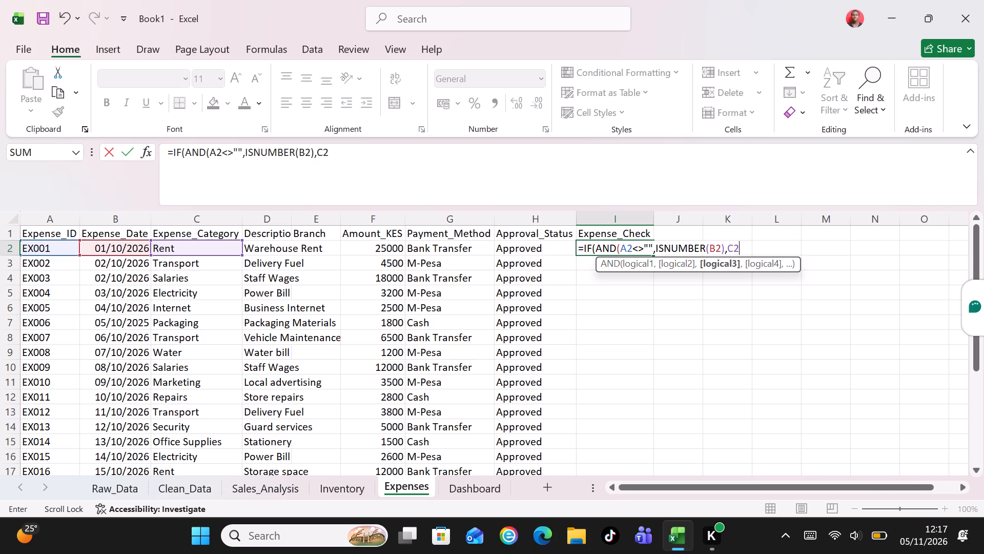
pyautogui.write('<>')
pyautogui.write('""')
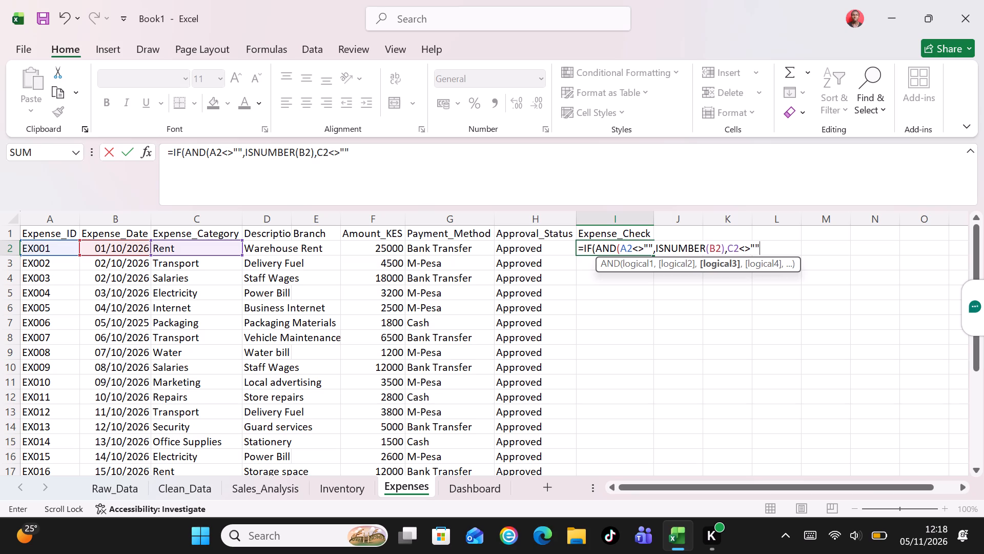
pyautogui.press(',')
pyautogui.press('d')
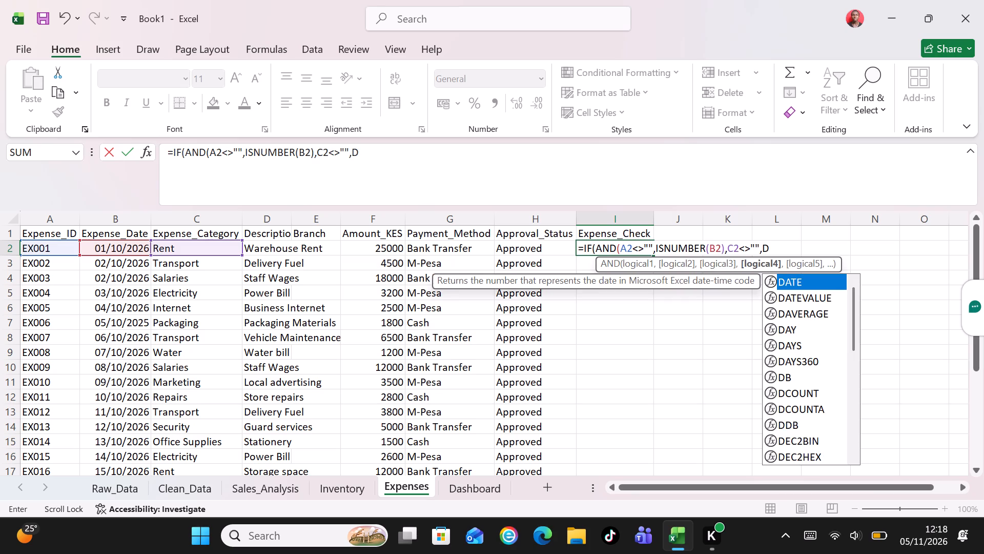
pyautogui.press('2')
pyautogui.write('<>')
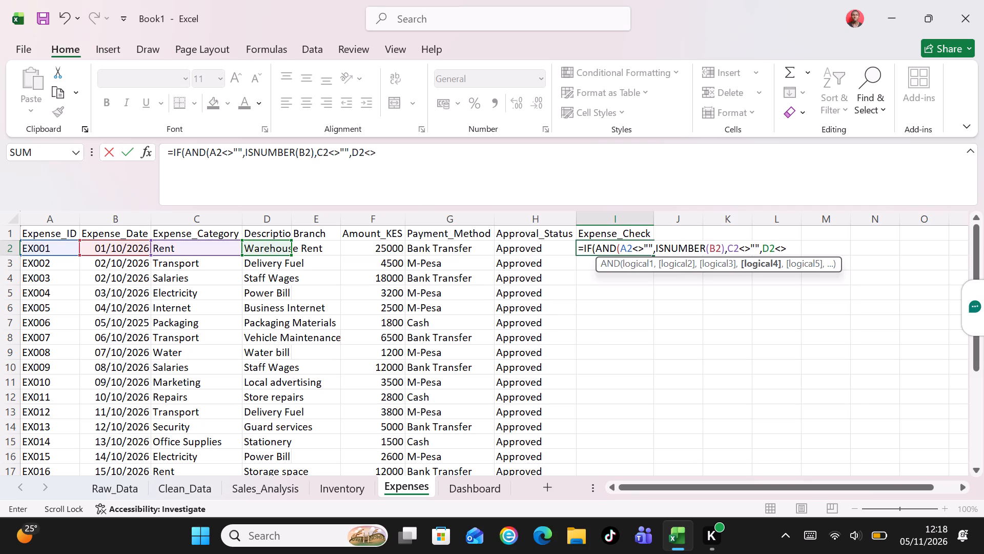
pyautogui.write('""')
pyautogui.press(',')
pyautogui.write('E2')
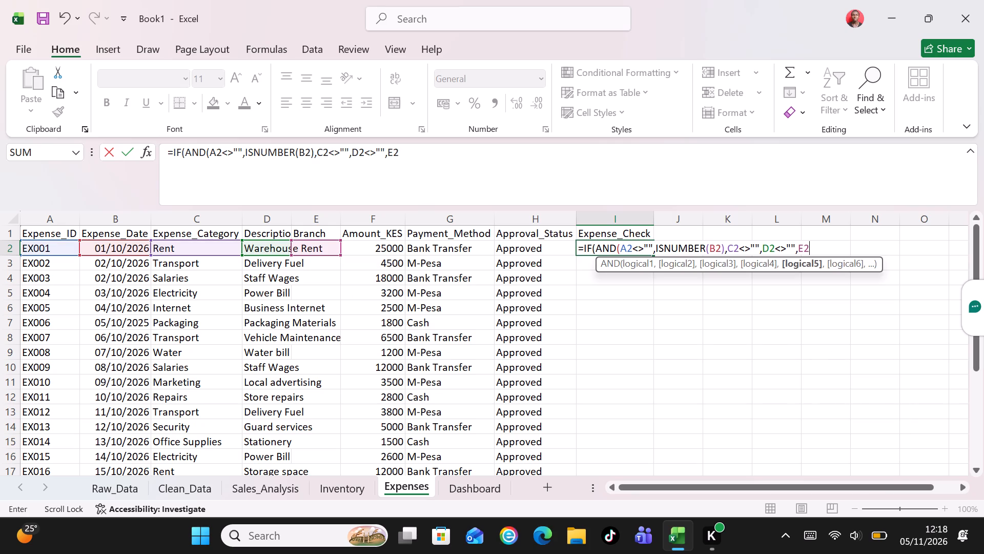
pyautogui.write('<>')
pyautogui.write('""')
# Extend the I2 formula's AND conditions with ISNUMBER(F2) and F2>0 to test the expense amount.
pyautogui.write(',ISNUMBER')
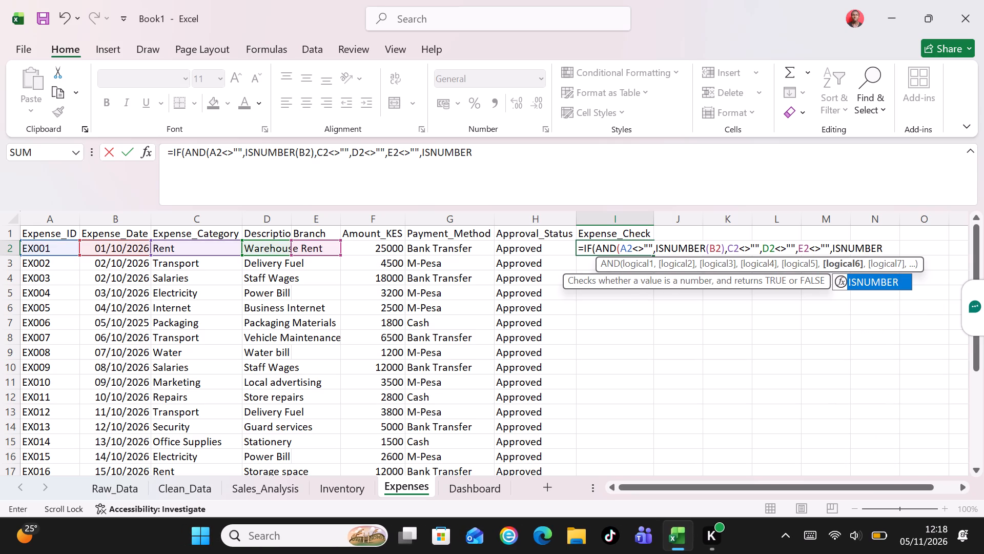
pyautogui.hotkey('shift', '(')
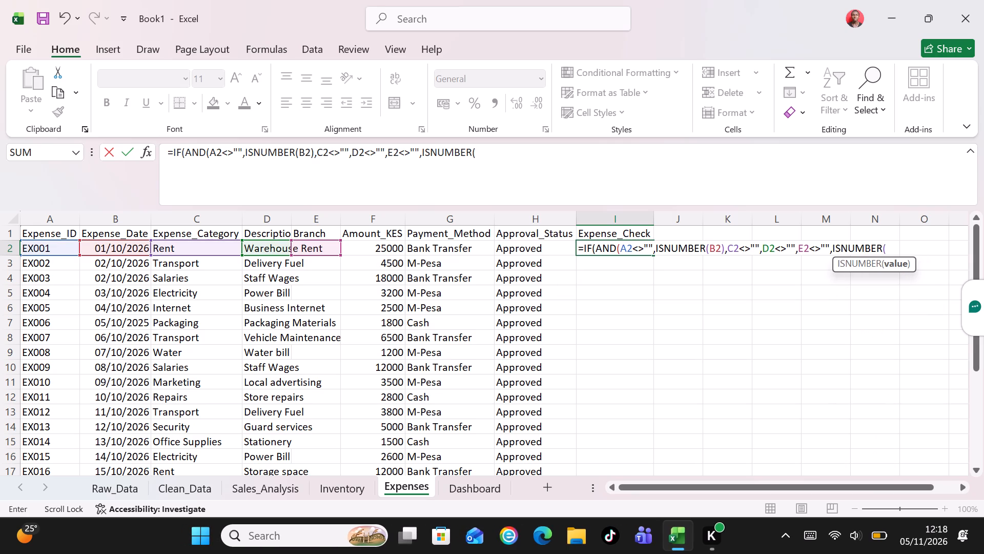
pyautogui.write('F2')
pyautogui.press('Return')
pyautogui.press('Return')
pyautogui.press('Return')
pyautogui.press('Return')
pyautogui.press('Return')
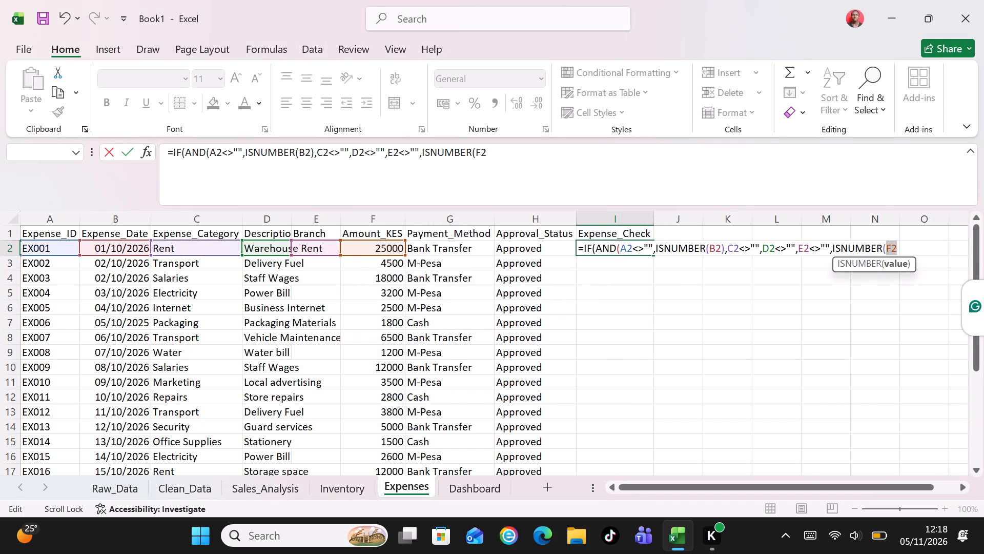
pyautogui.click(505, 154)
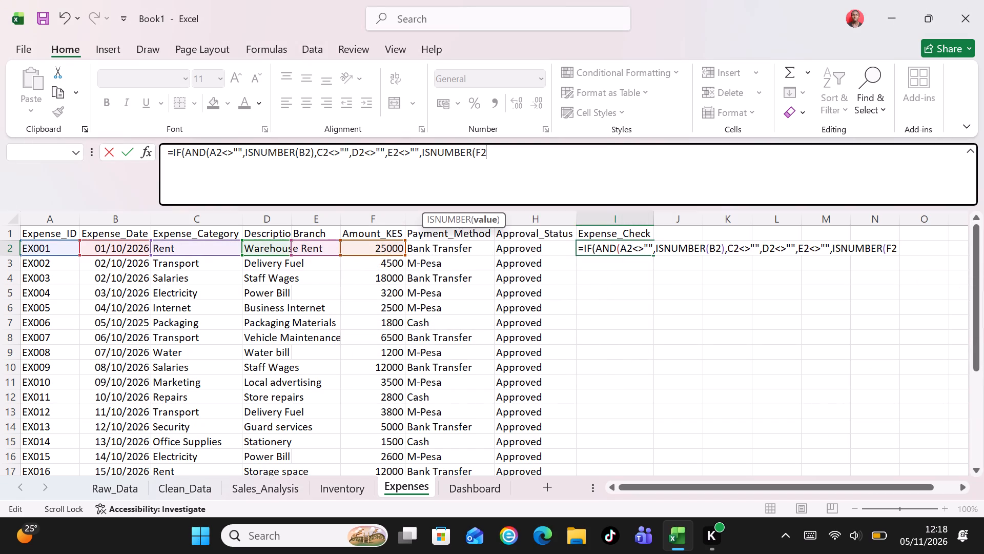
pyautogui.hotkey('shift', ')')
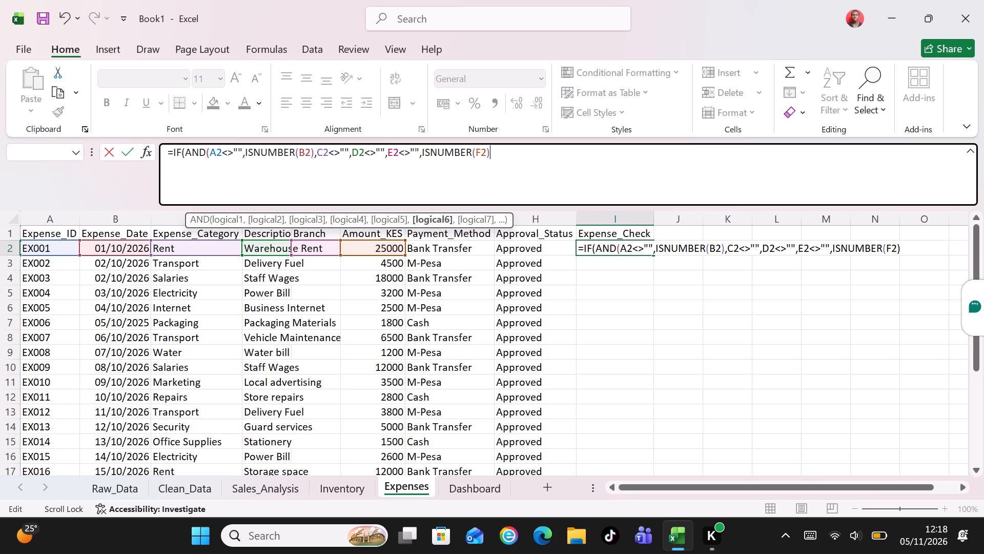
pyautogui.press(',')
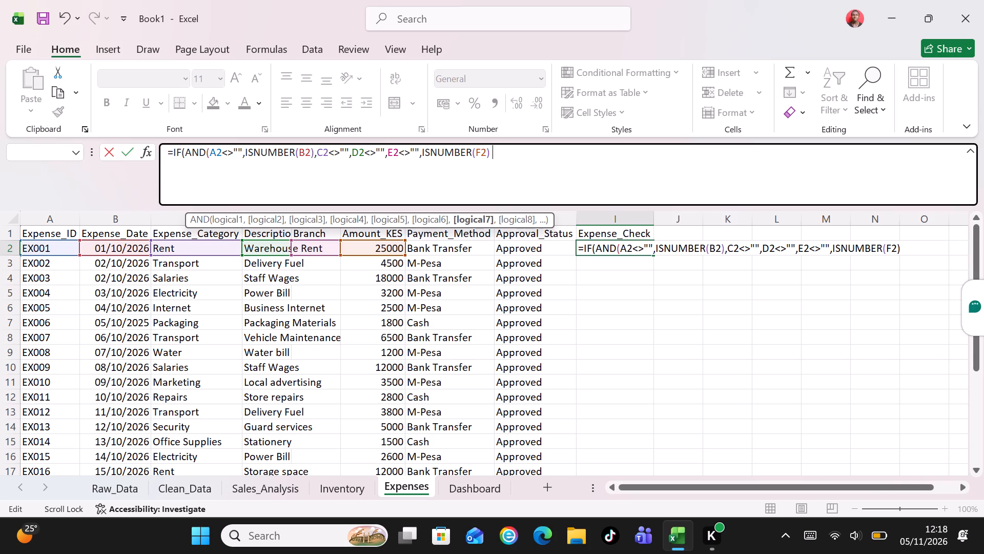
pyautogui.write('F2')
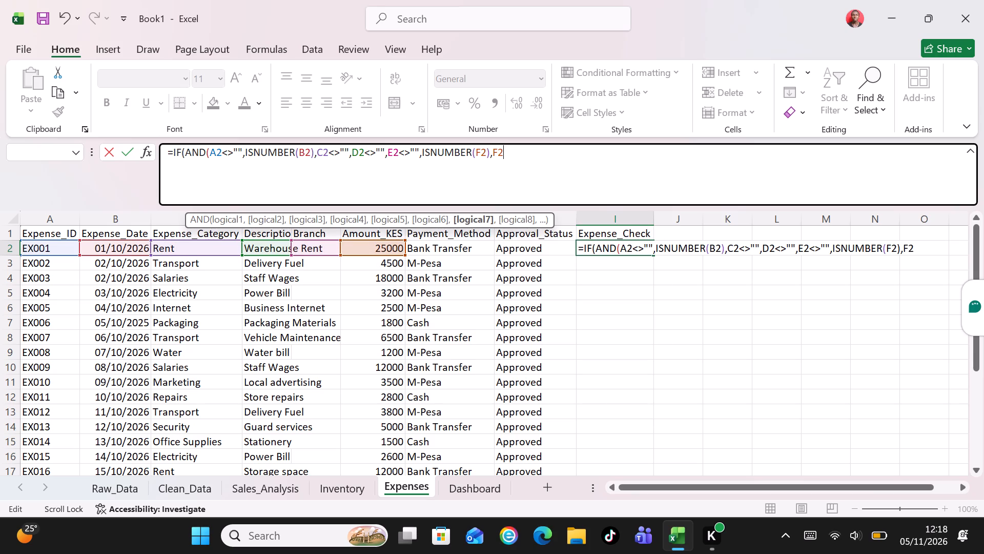
pyautogui.write('>0')
# Add G2<>"" to the I2 formula's AND conditions to test the payment method.
pyautogui.press(',')
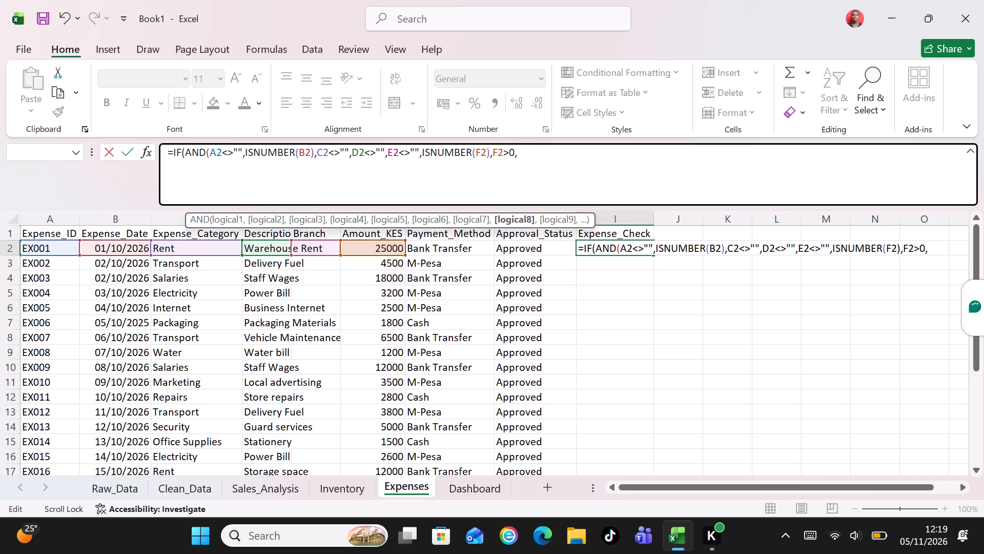
pyautogui.write('G2')
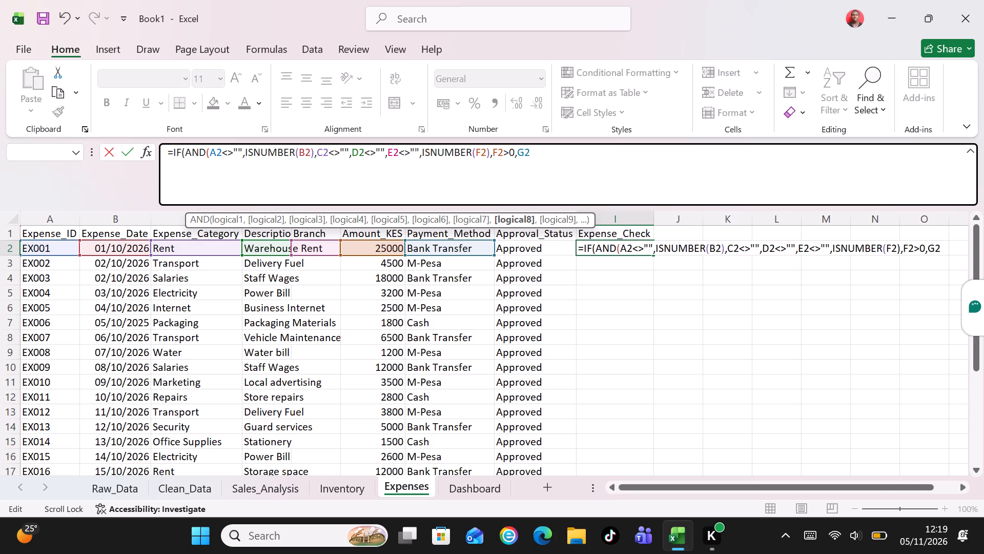
pyautogui.write('<>')
pyautogui.write('""')
# Add H2="Approved" as the last AND condition in the I2 formula and close the AND function.
pyautogui.press(',')
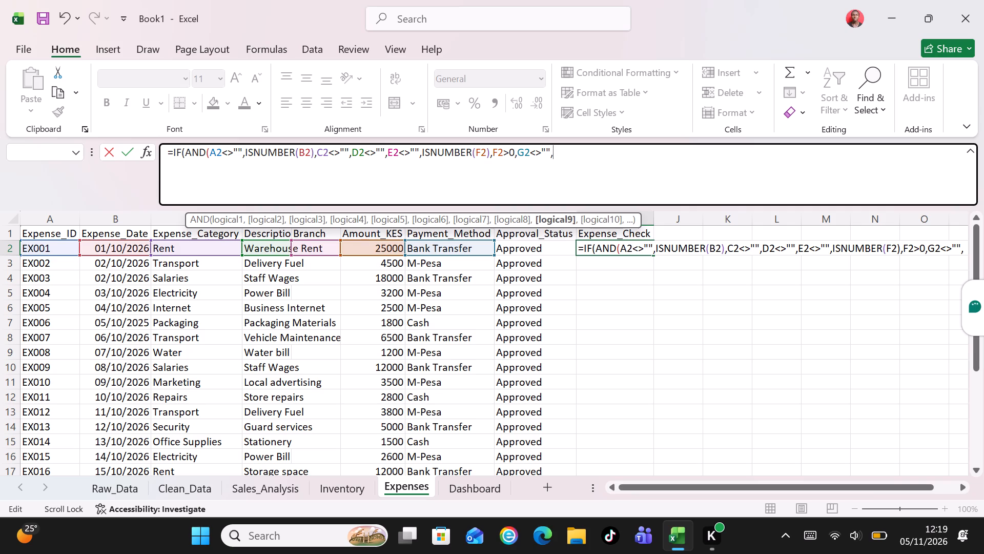
pyautogui.write('H2')
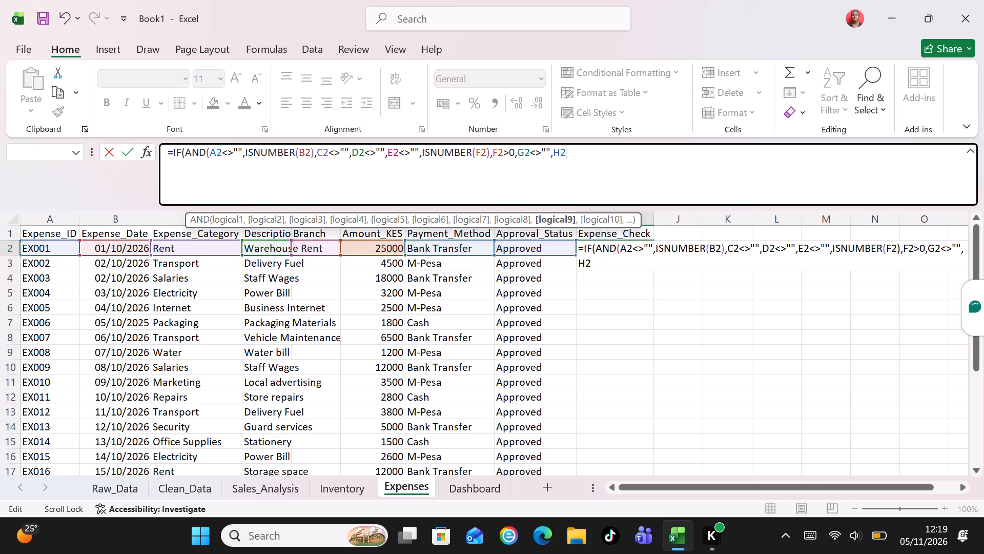
pyautogui.press('=')
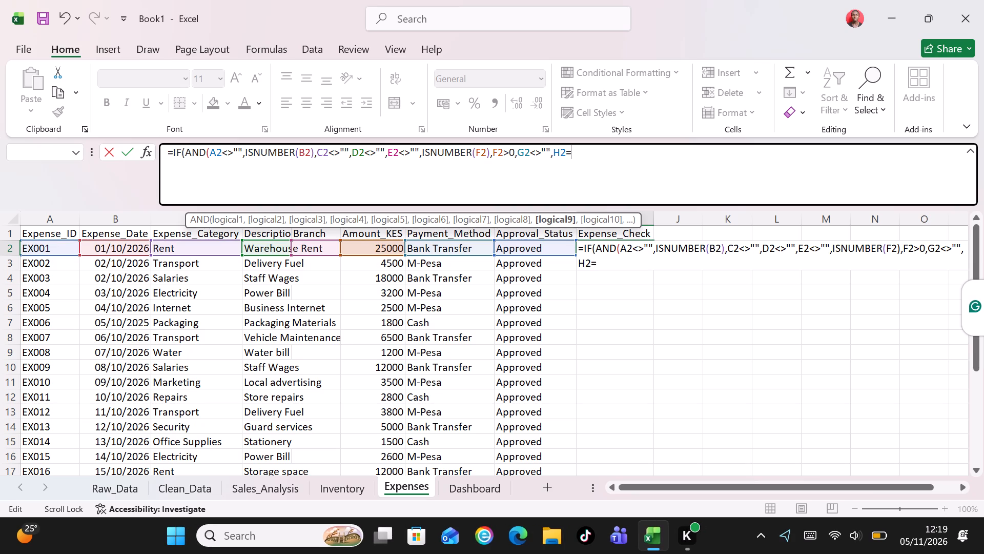
pyautogui.hotkey('shift', '"')
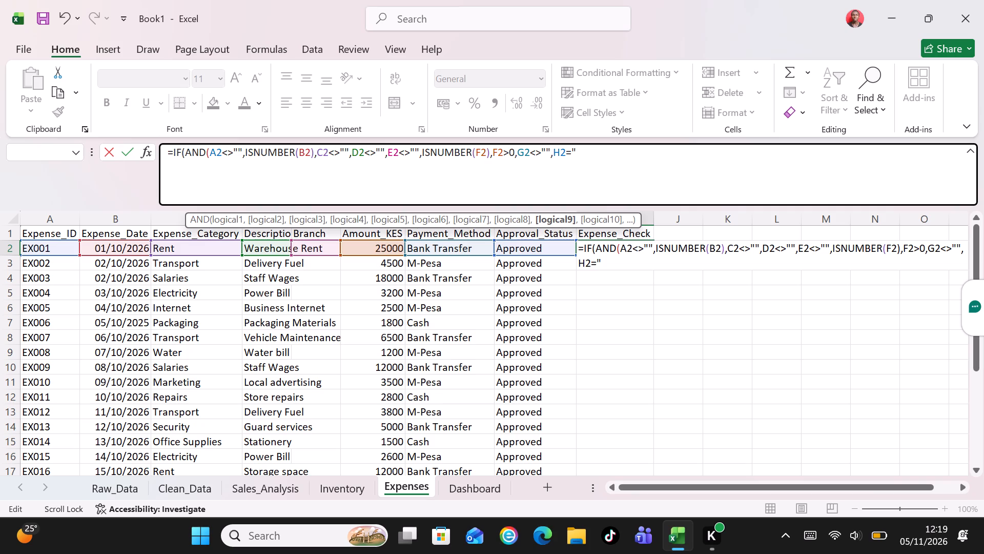
pyautogui.write('aPPROVED')
pyautogui.press('BackSpace')
pyautogui.press('BackSpace')
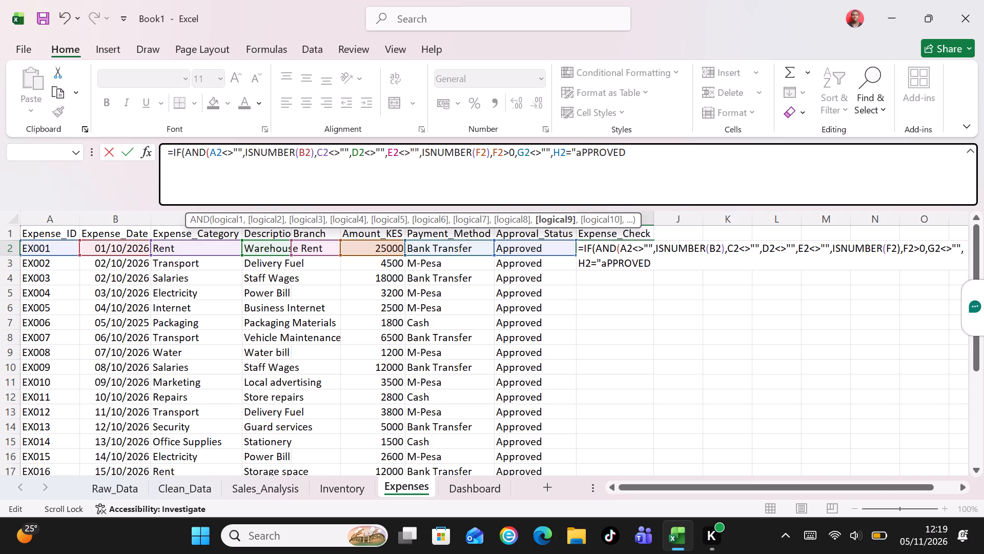
pyautogui.press('BackSpace')
pyautogui.press('BackSpace')
pyautogui.press('BackSpace')
pyautogui.press('BackSpace')
pyautogui.press('BackSpace')
pyautogui.press('BackSpace')
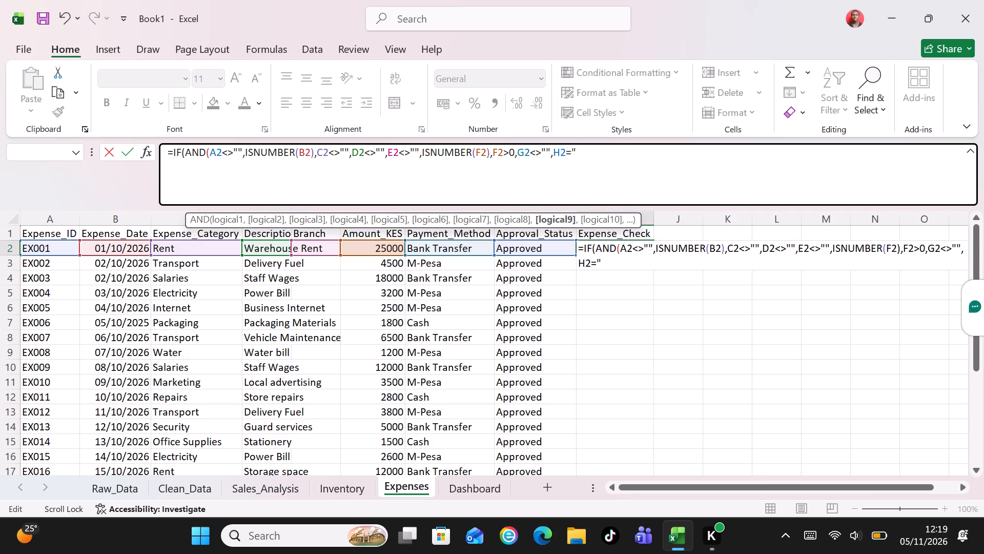
pyautogui.press('a')
pyautogui.write('pp')
pyautogui.write('roved')
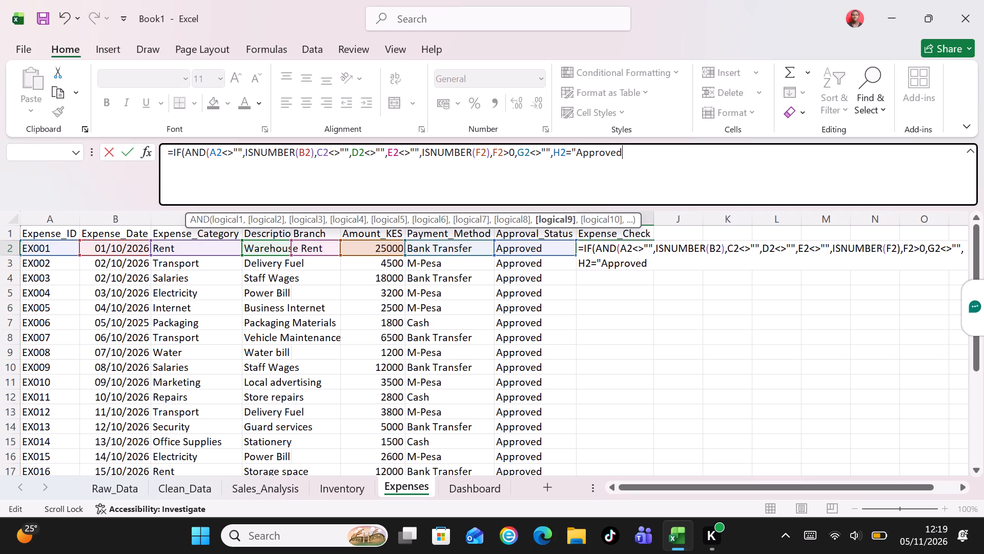
pyautogui.hotkey('shift', '"')
pyautogui.hotkey('shift', ')')
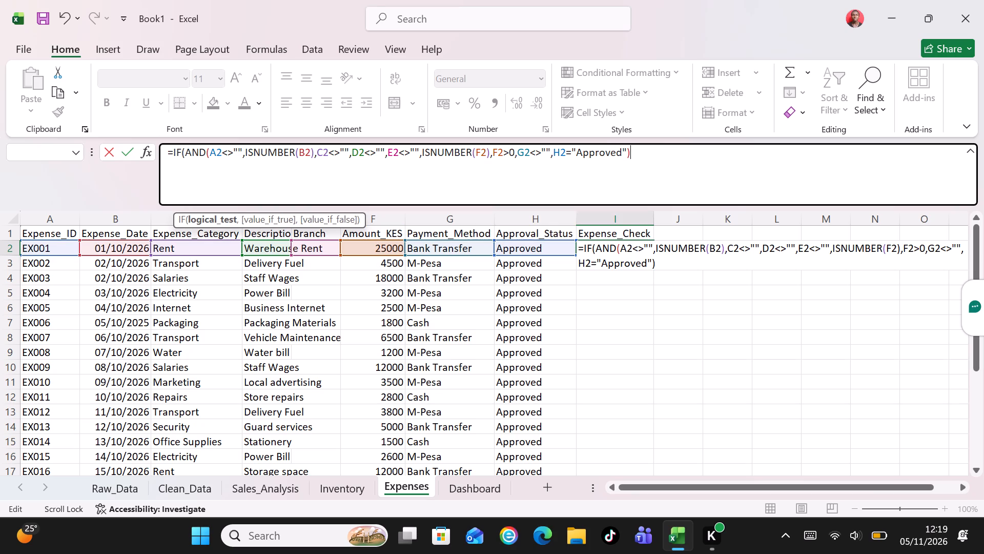
# Finish the I2 formula with "Valid" as the true result and "Check" as the false result, and enter it.
pyautogui.press(',')
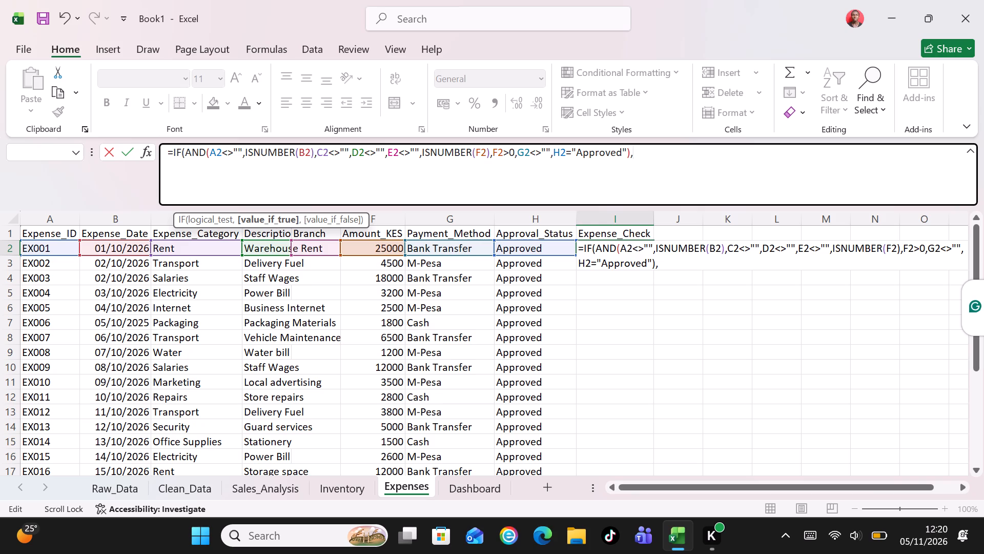
pyautogui.hotkey('shift', '"')
pyautogui.write('Valid')
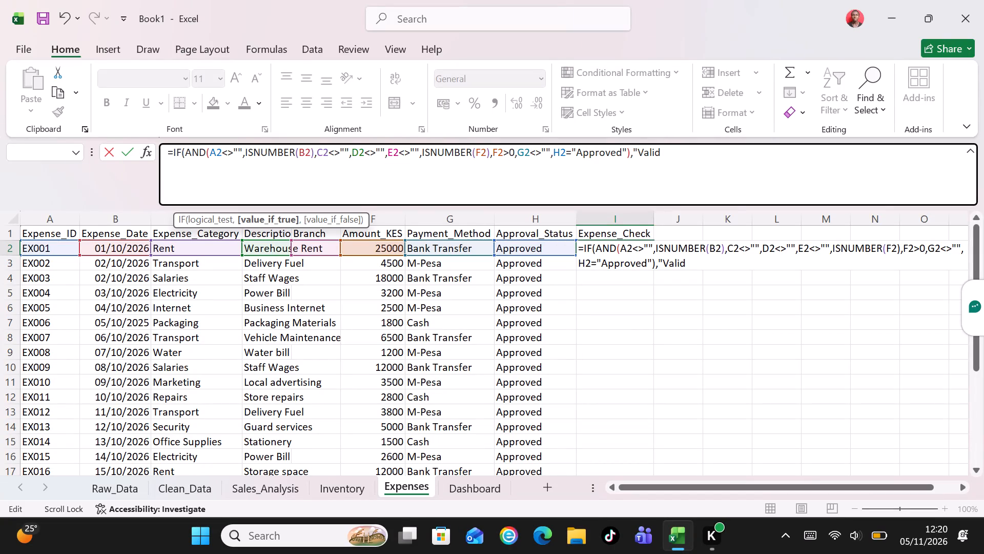
pyautogui.hotkey('shift', '"')
pyautogui.press(',')
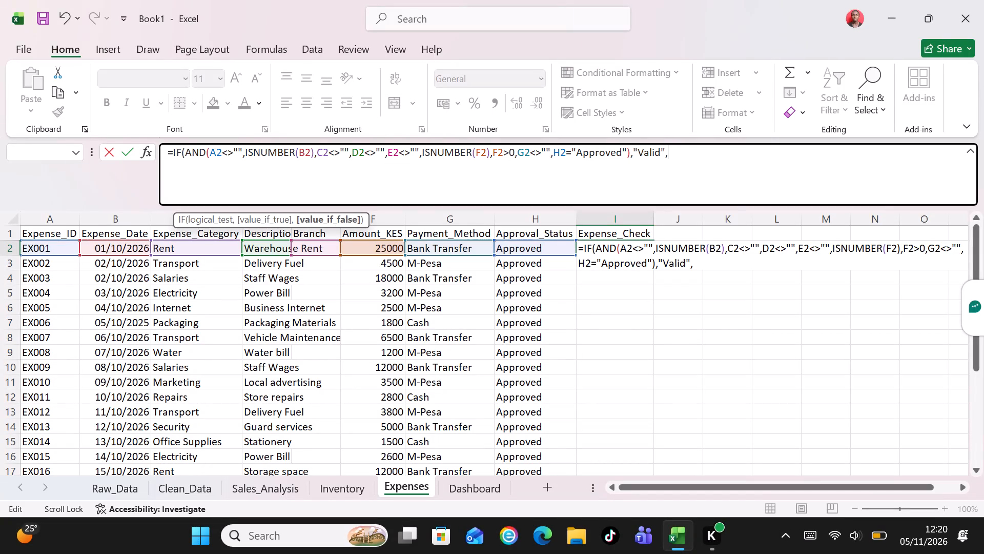
pyautogui.hotkey('shift', '"')
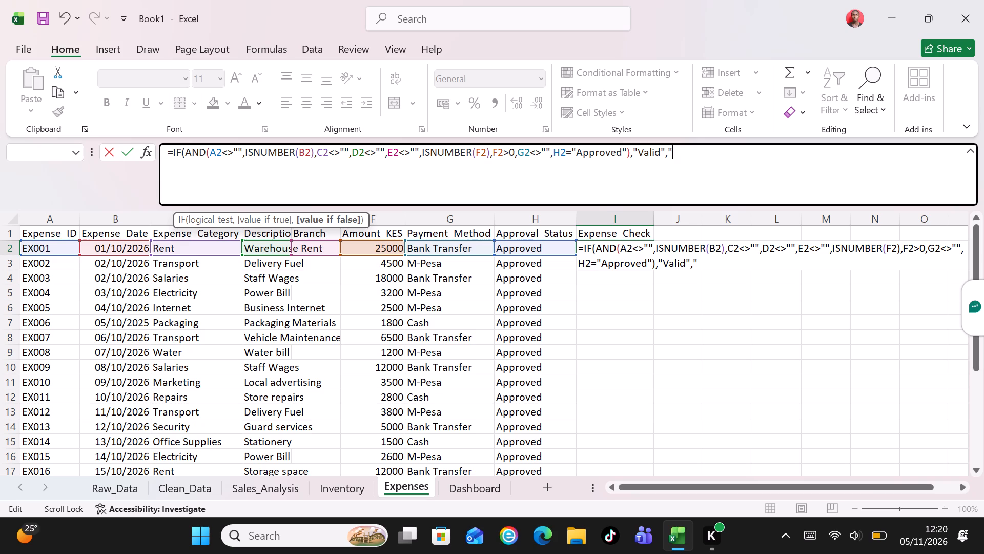
pyautogui.hotkey('shift', 'c')
pyautogui.write('he')
pyautogui.write('ck')
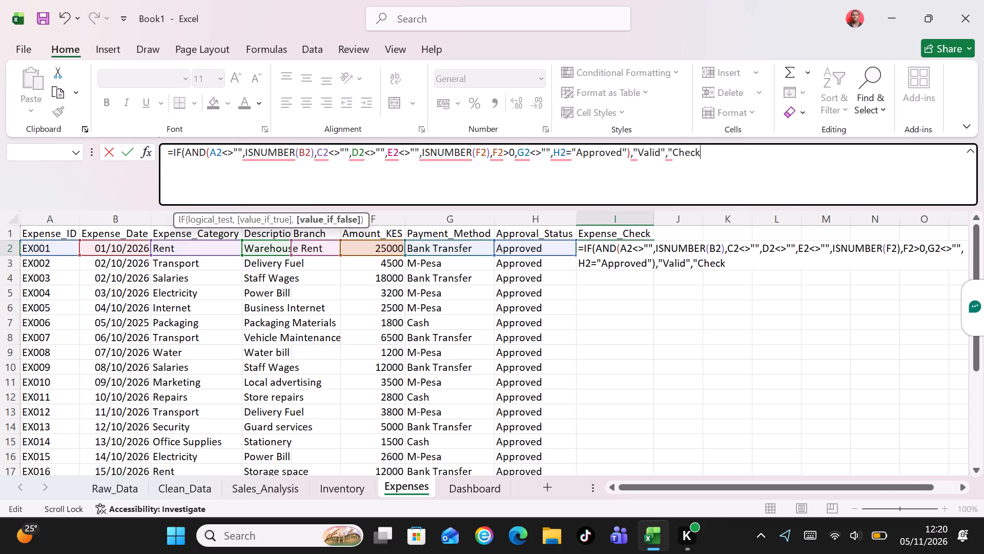
pyautogui.hotkey('shift', '"')
pyautogui.hotkey('shift', ')')
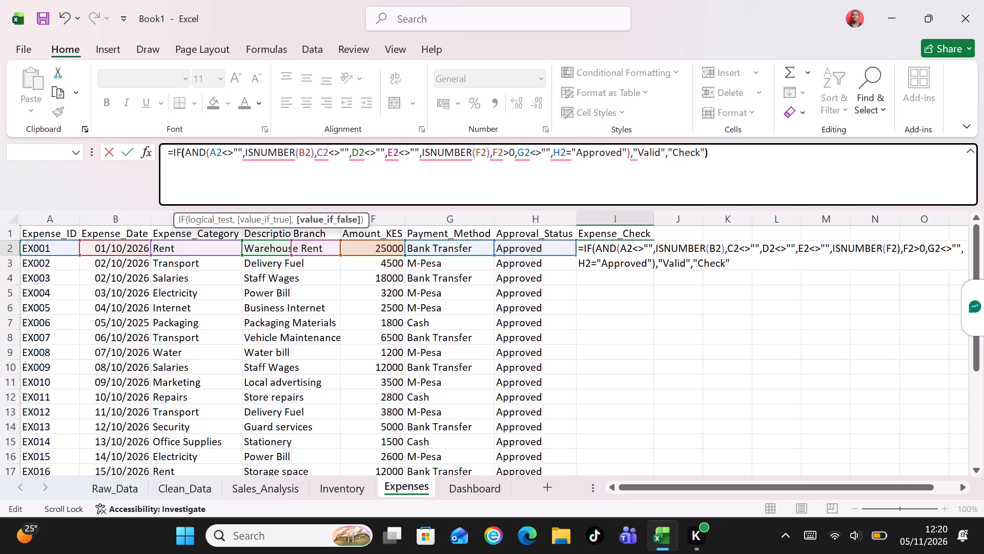
pyautogui.press('Return')
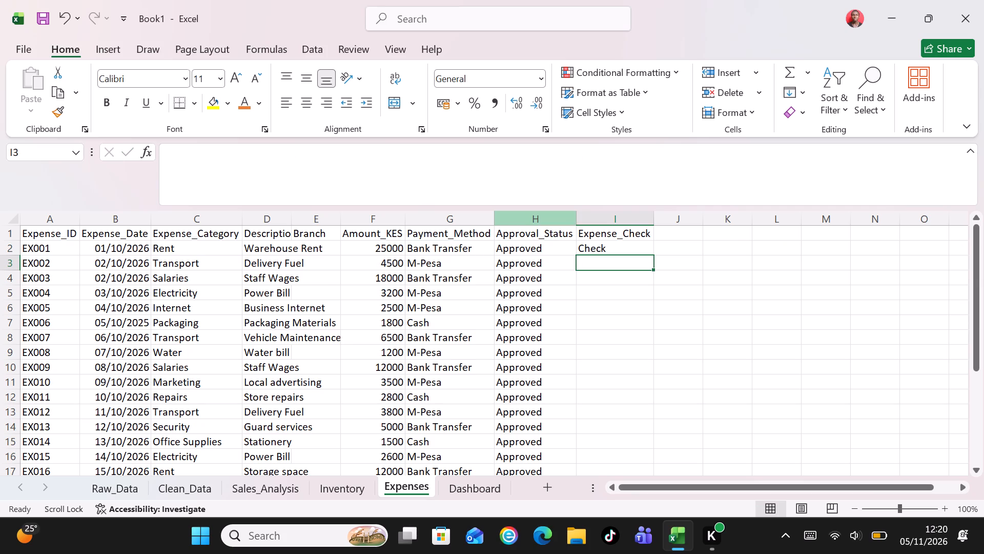
# Copy the Expense_Check formula from I2 into the range I3:I26.
pyautogui.click(595, 249)
pyautogui.hotkey('ctrl', 'c')
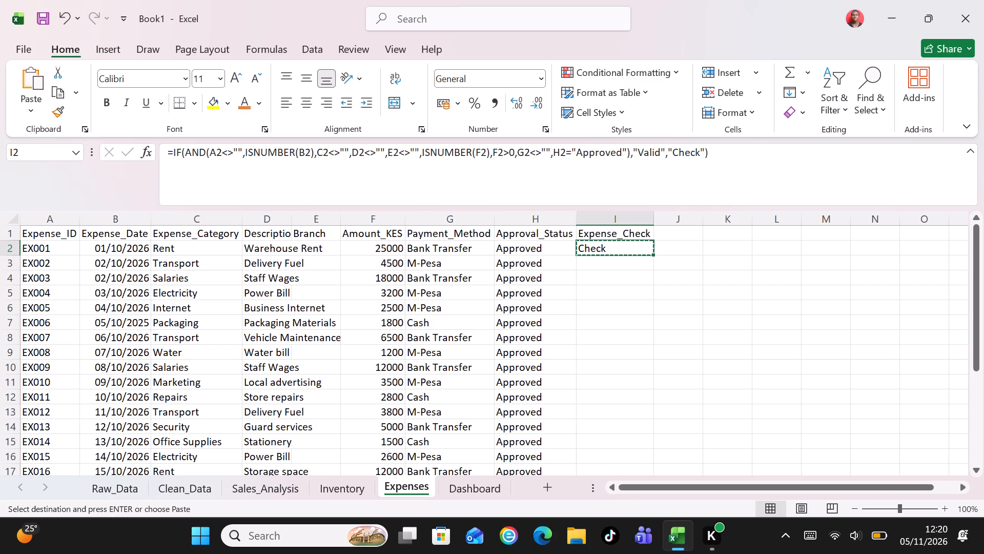
pyautogui.click(37, 146)
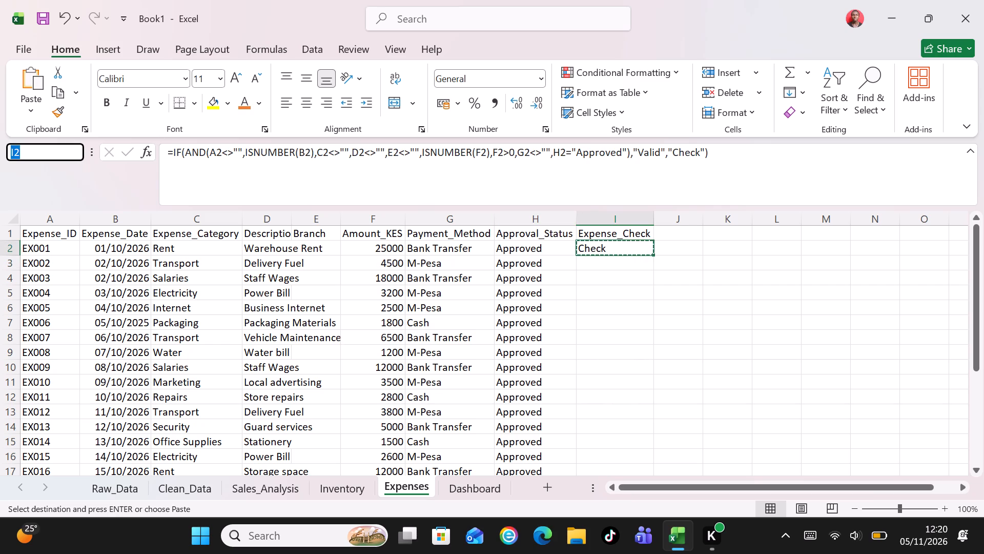
pyautogui.press('BackSpace')
pyautogui.write('i3')
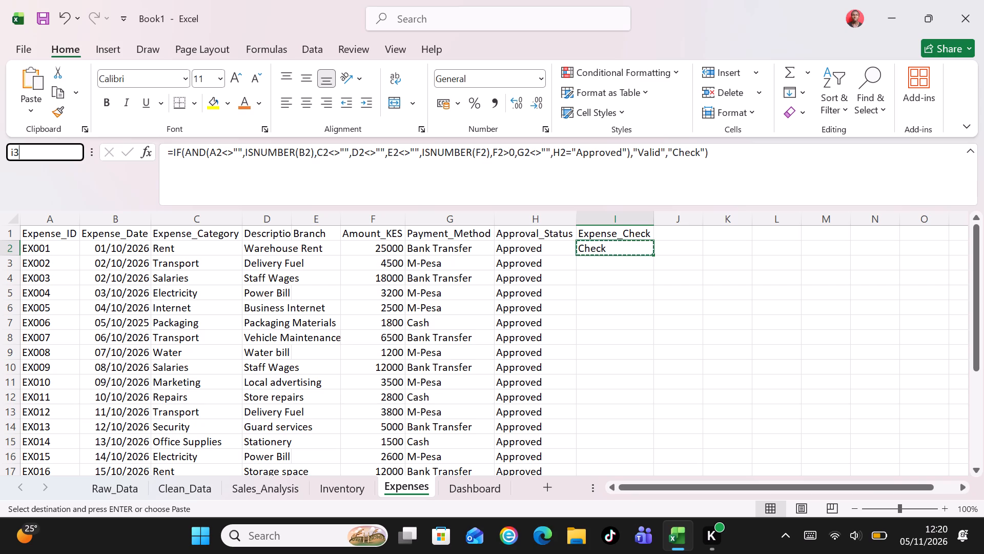
pyautogui.write(':i26')
pyautogui.press('BackSpace')
pyautogui.press('BackSpace')
pyautogui.press('BackSpace')
pyautogui.press('BackSpace')
pyautogui.press('BackSpace')
pyautogui.press('BackSpace')
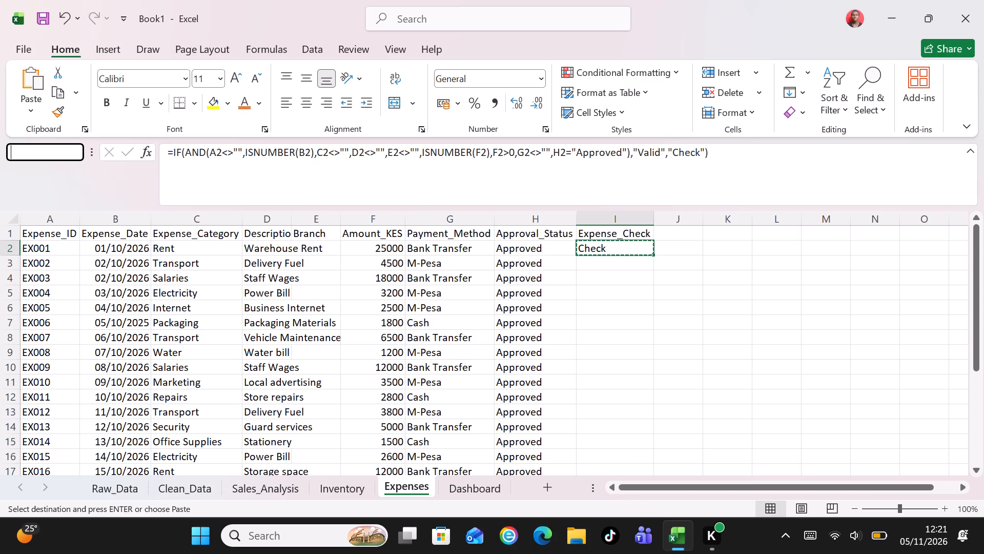
pyautogui.write('I3')
pyautogui.hotkey('shift', ':')
pyautogui.write('I26')
pyautogui.press('Return')
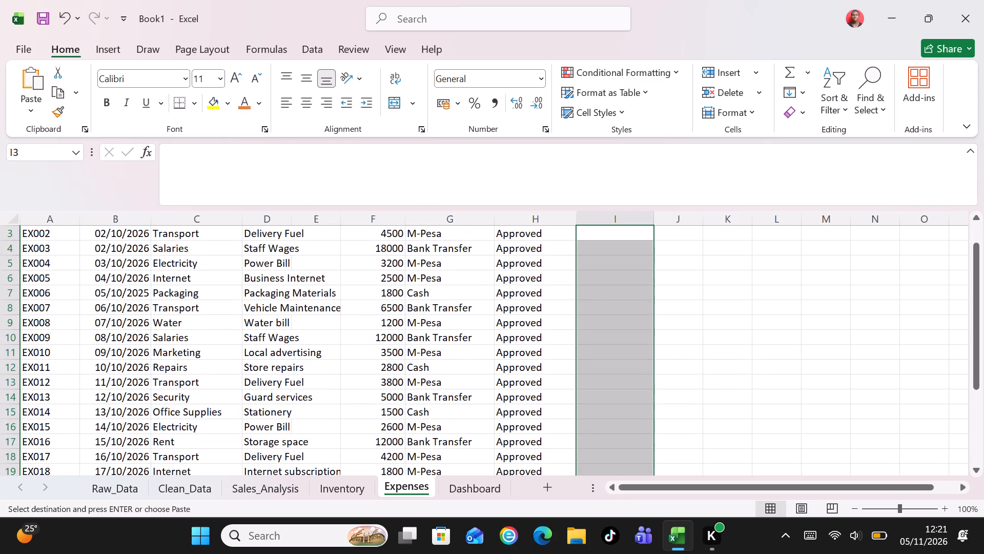
pyautogui.hotkey('ctrl', 'v')
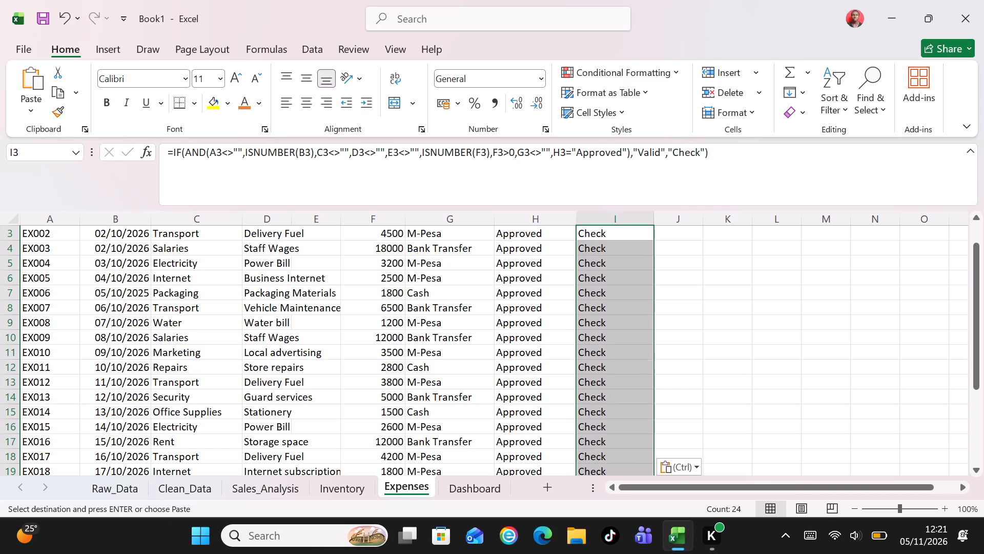
# Autofit the width of the Description column so its full text fits.
pyautogui.press('pagedown')
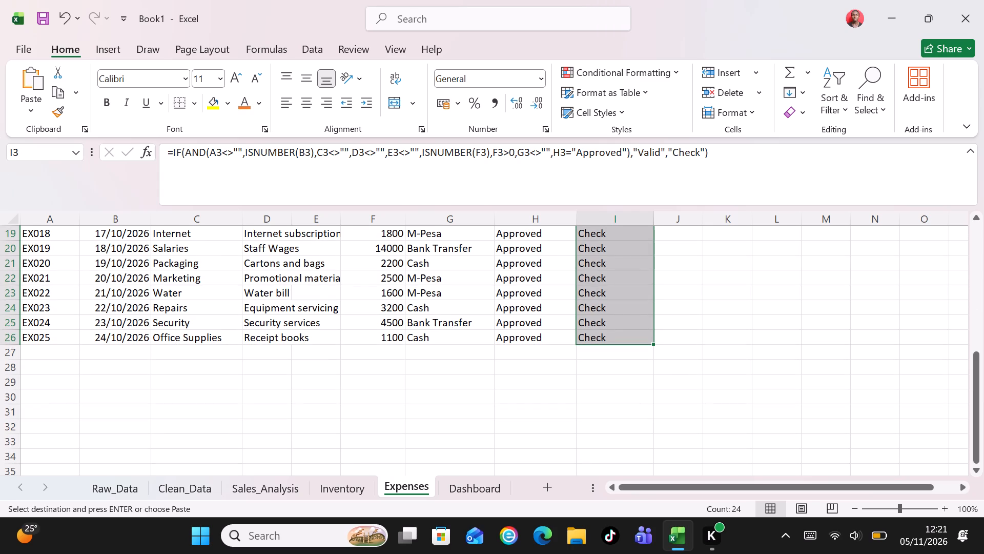
pyautogui.press('pageup')
pyautogui.press('pageup')
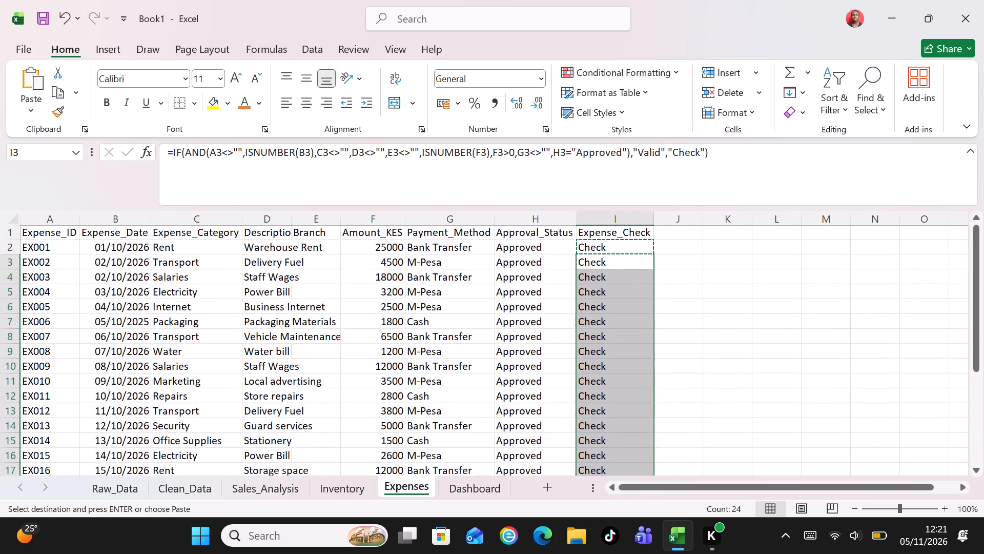
pyautogui.press('pageup')
pyautogui.press('pageup')
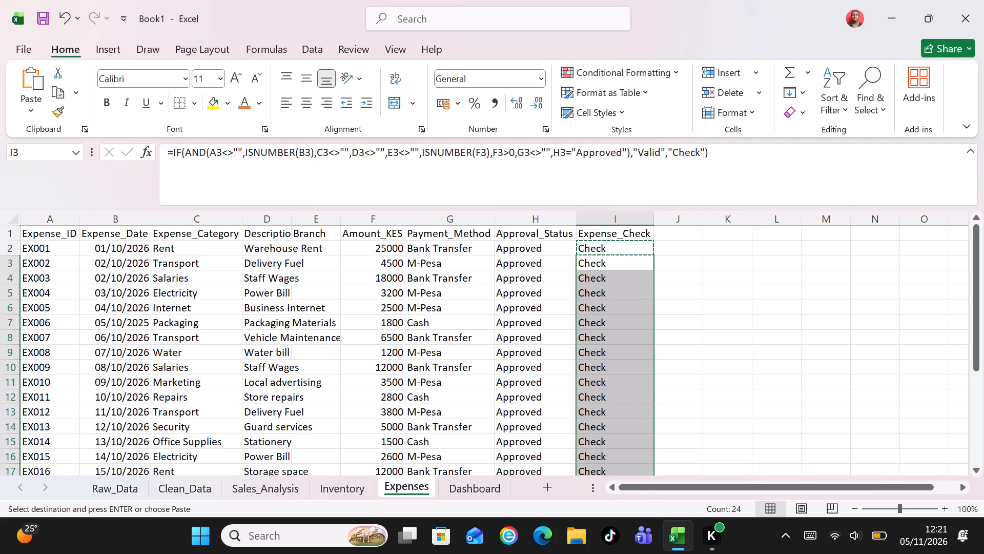
pyautogui.doubleClick(290, 221)
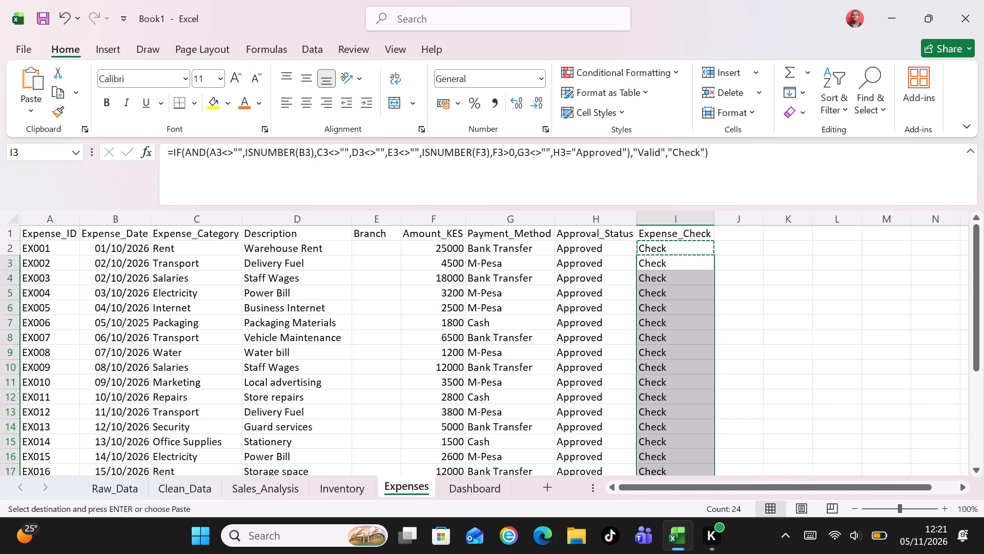
# Enter Kisumu as the Branch for expenses EX001 to EX003 in E2:E4.
pyautogui.click(373, 250)
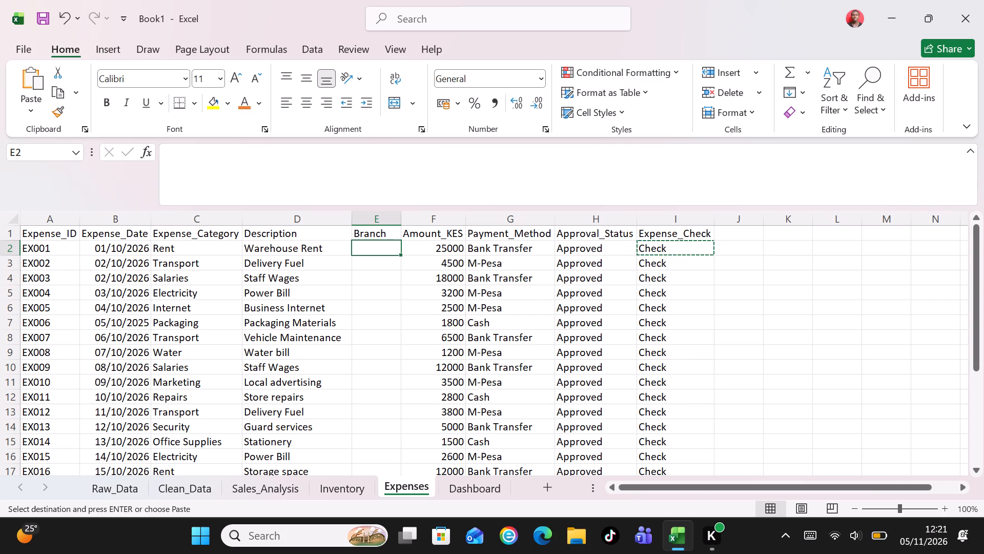
pyautogui.hotkey('shift', 'k')
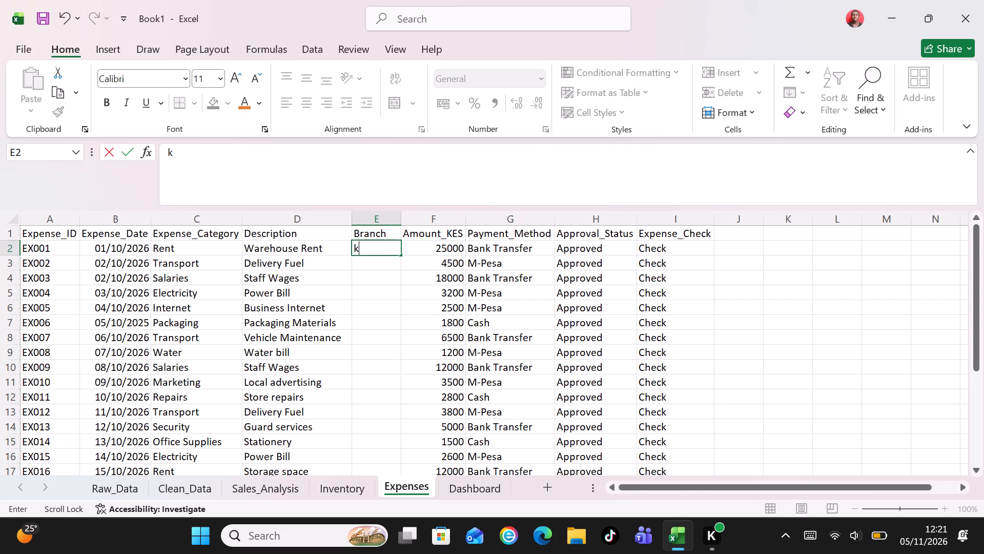
pyautogui.press('BackSpace')
pyautogui.press('k')
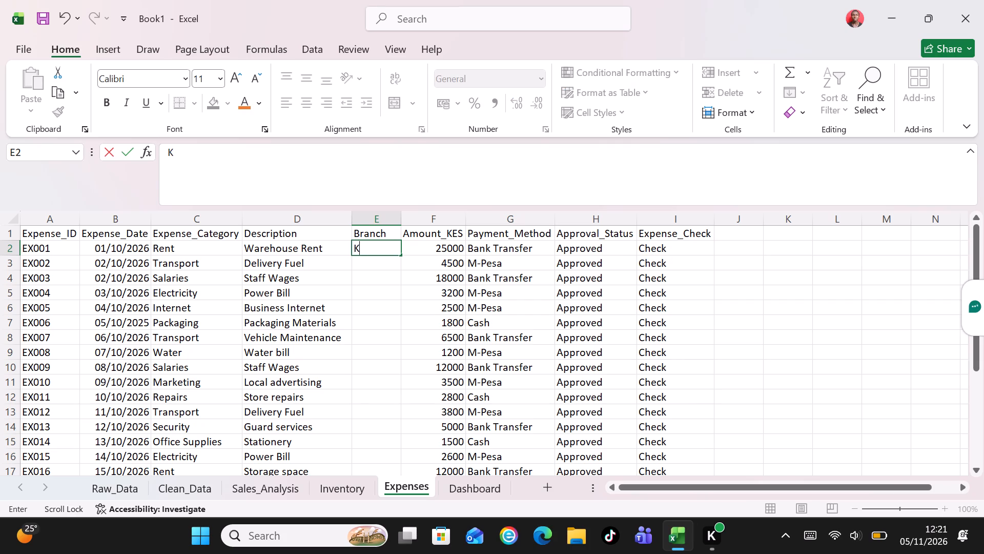
pyautogui.write('isumu')
pyautogui.press('Return')
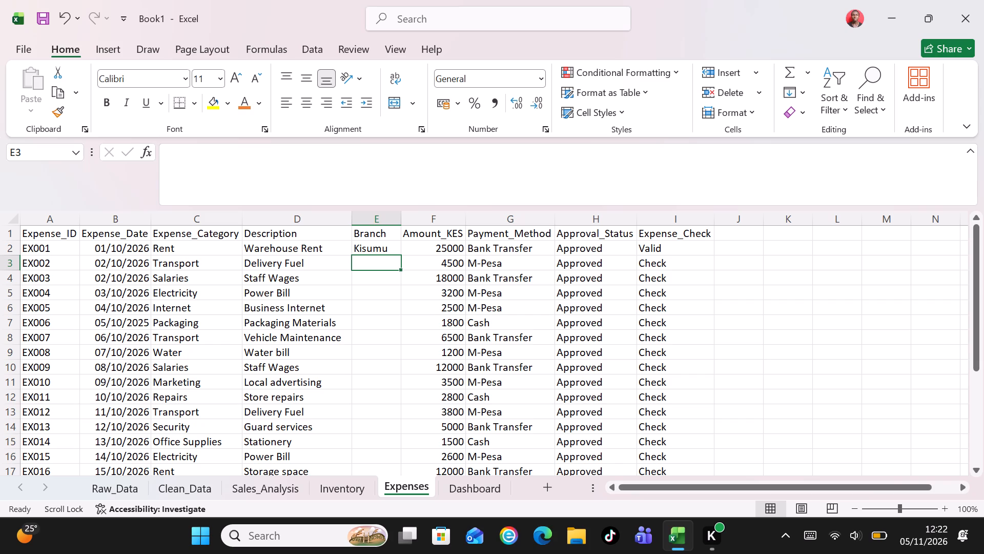
pyautogui.press('k')
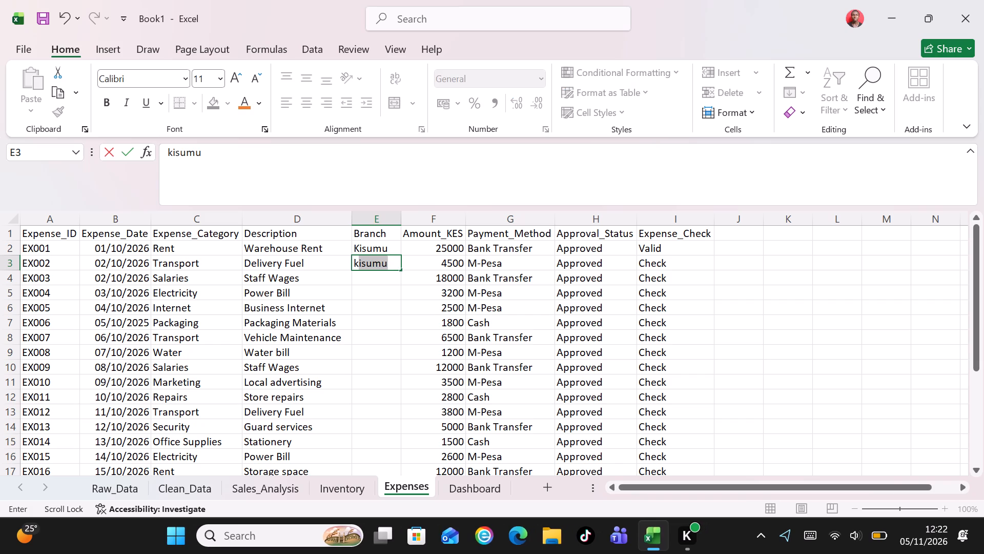
pyautogui.press('Return')
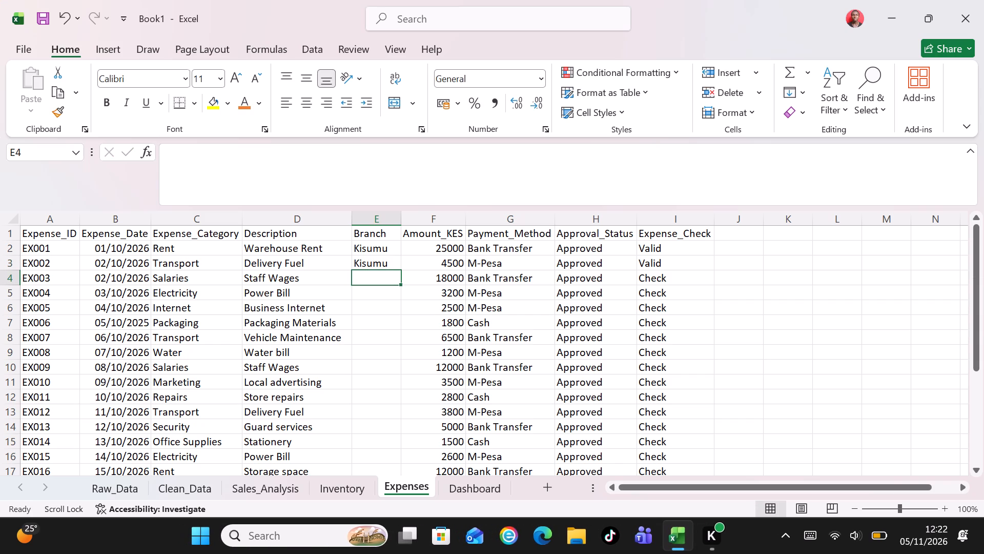
pyautogui.press('k')
pyautogui.press('Return')
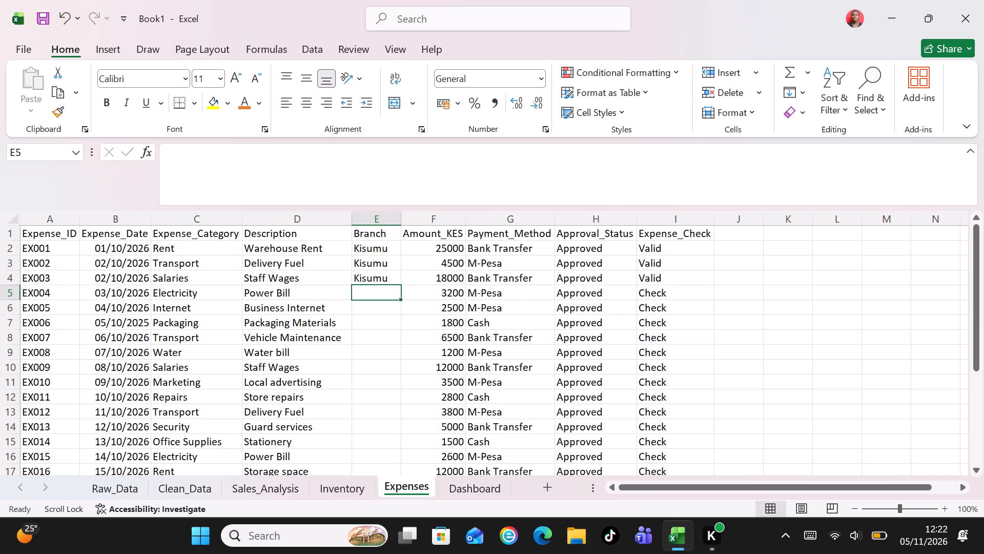
# Enter the Branch for EX004 as Kakamega and for EX005 as Kisumu in E5:E6.
pyautogui.hotkey('shift', 'k')
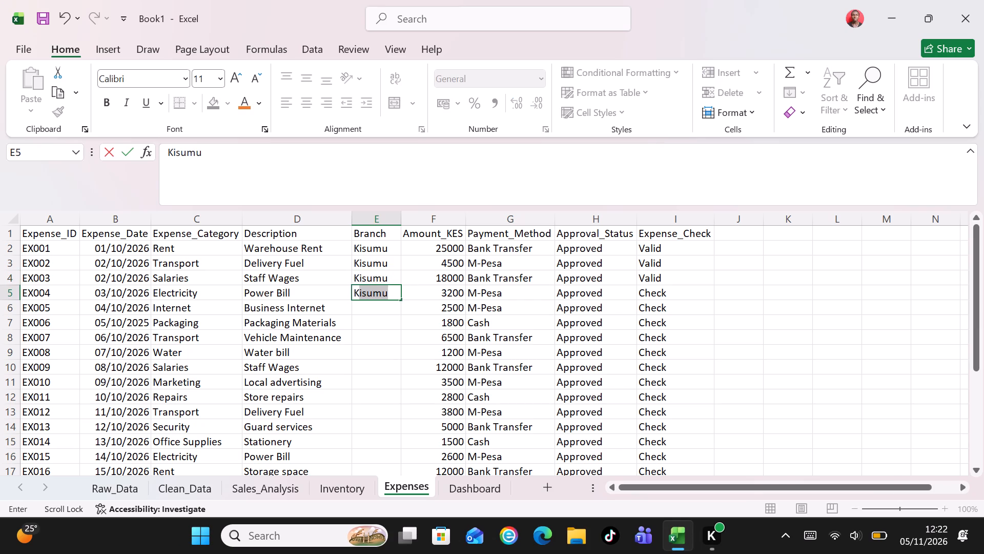
pyautogui.write('akam')
pyautogui.write('ega')
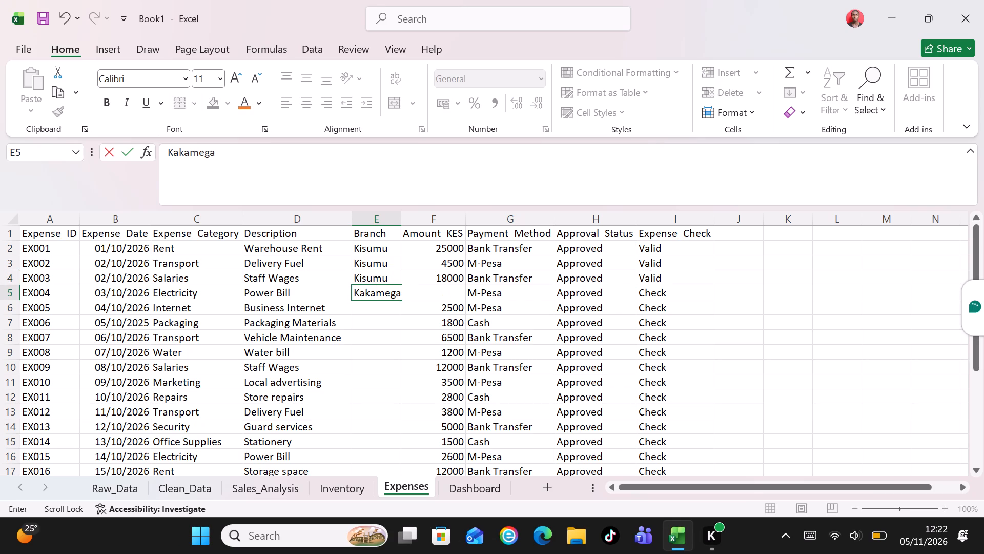
pyautogui.press('Return')
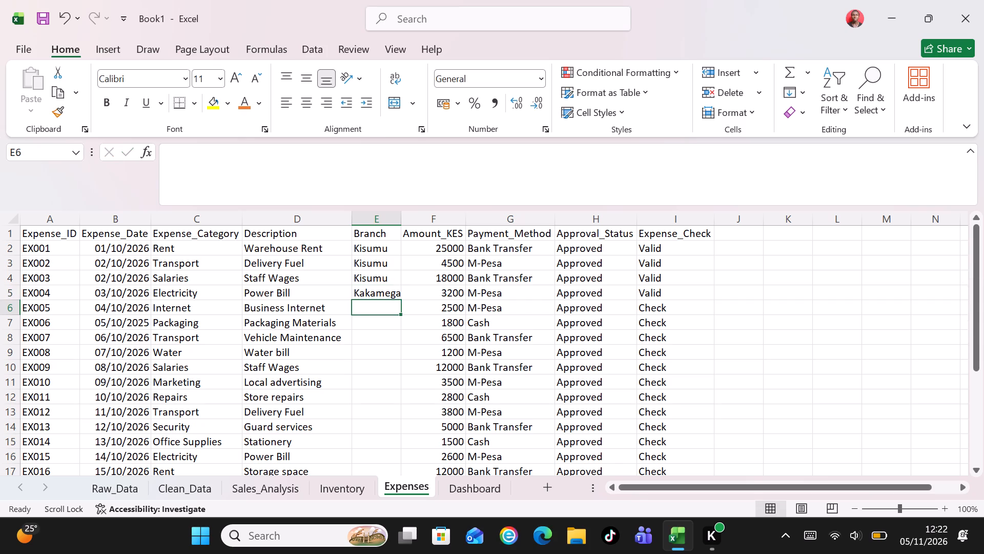
pyautogui.press('k')
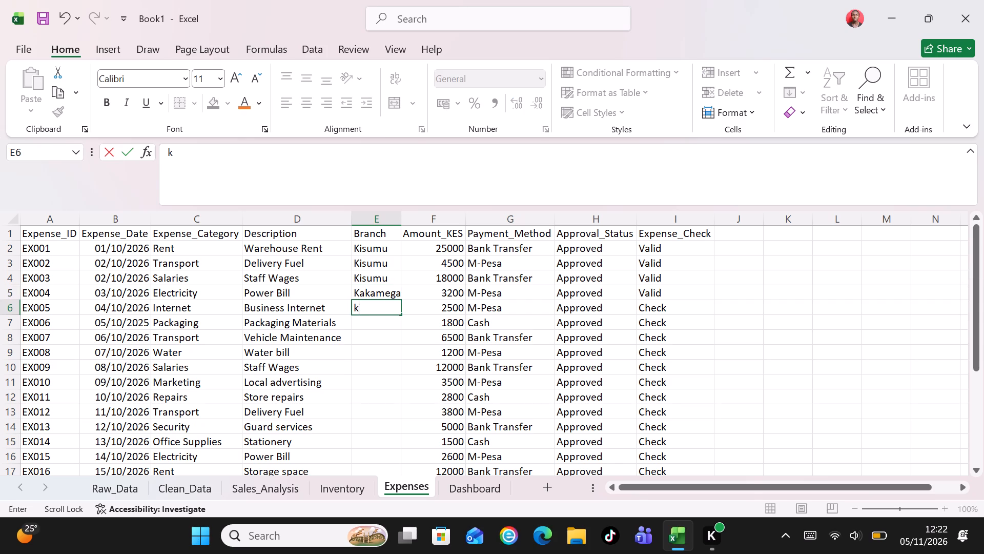
pyautogui.press('i')
pyautogui.press('Return')
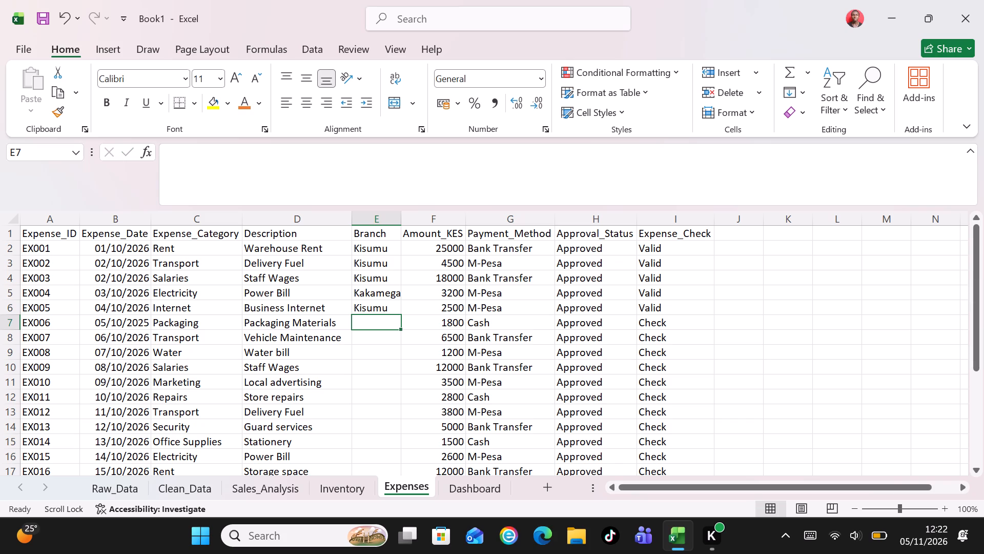
# Fill the Branch cells E7:E9 for EX006 to EX008 with Siaya, Kisumu and Kakamega.
pyautogui.hotkey('shift', 's')
pyautogui.write('iaya')
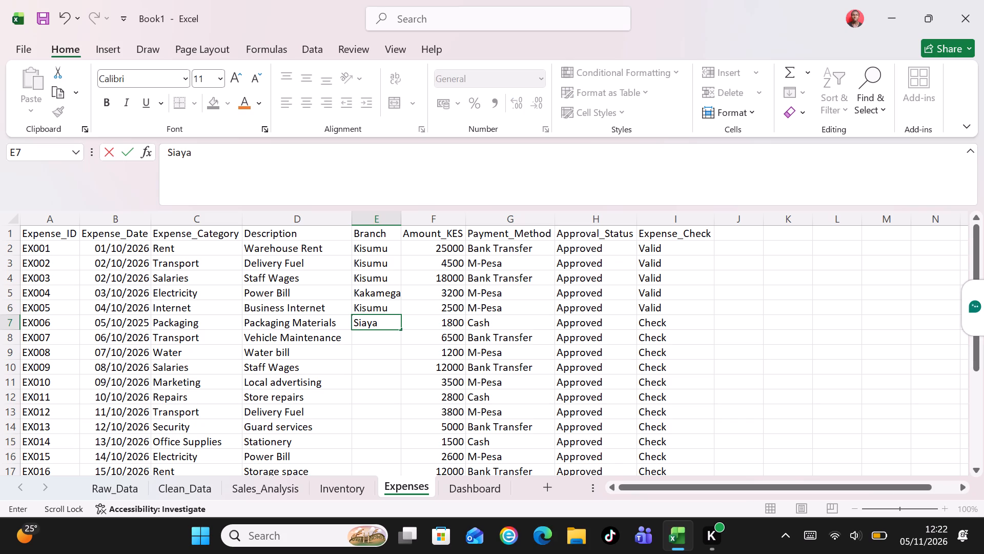
pyautogui.press('Return')
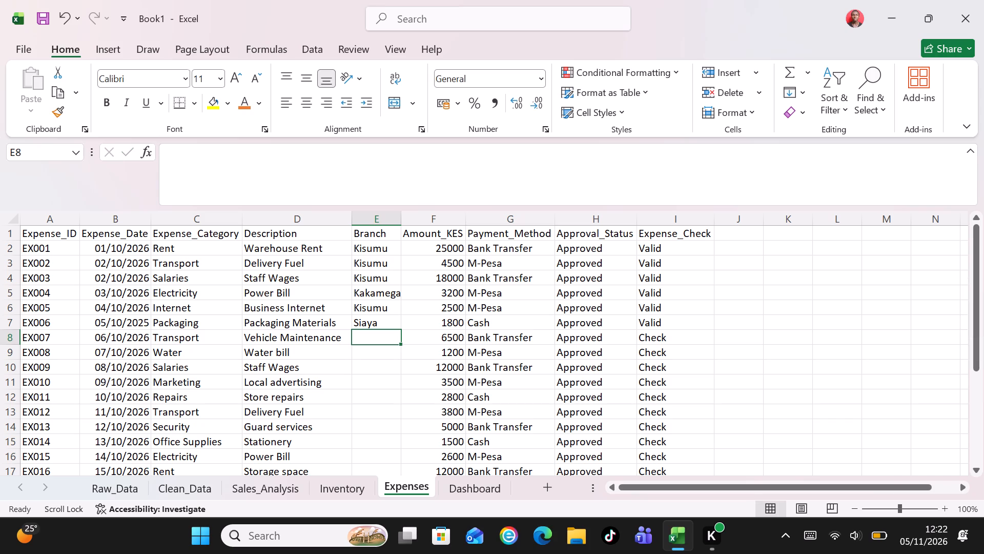
pyautogui.write('ki')
pyautogui.press('Return')
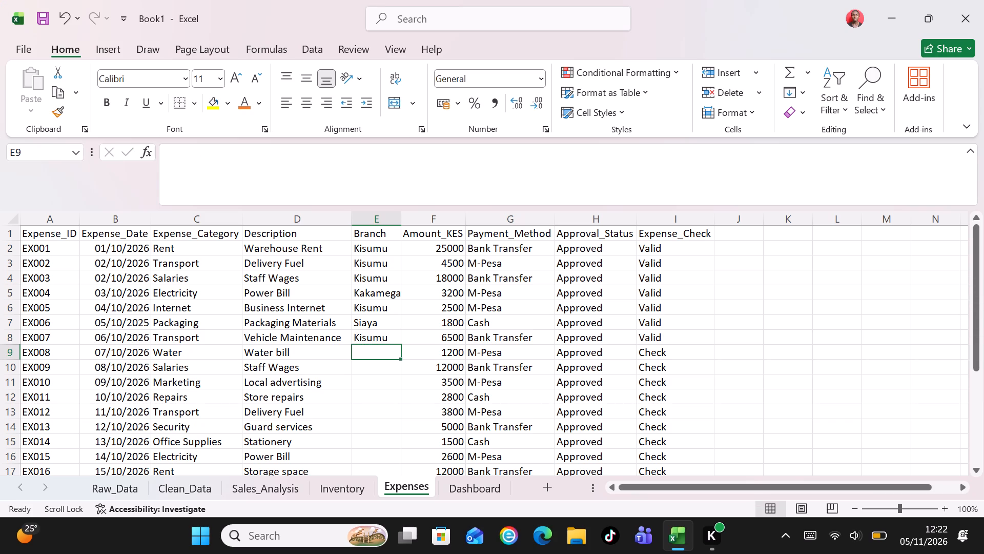
pyautogui.hotkey('shift', 'z')
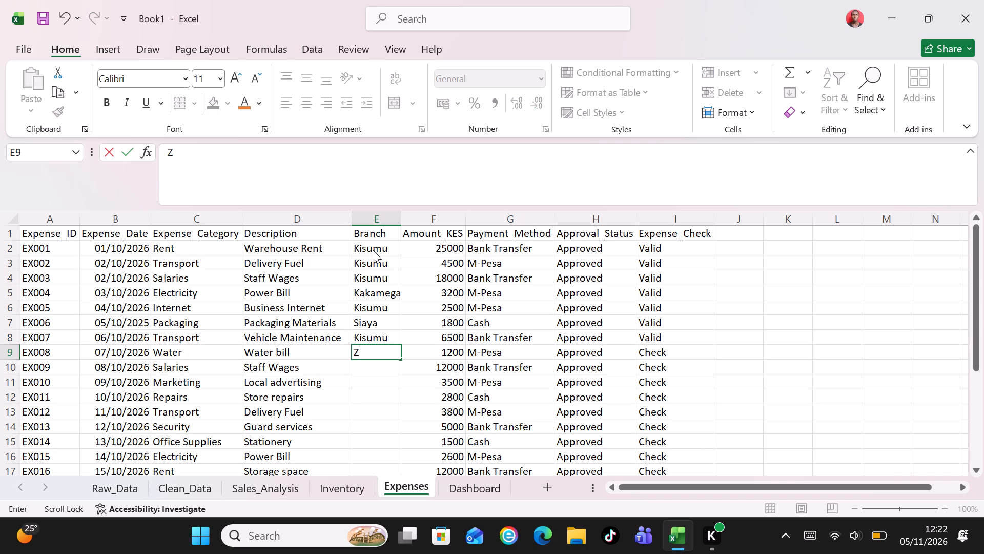
pyautogui.press('BackSpace')
pyautogui.hotkey('shift', 'k')
pyautogui.write('aka')
pyautogui.press('Return')
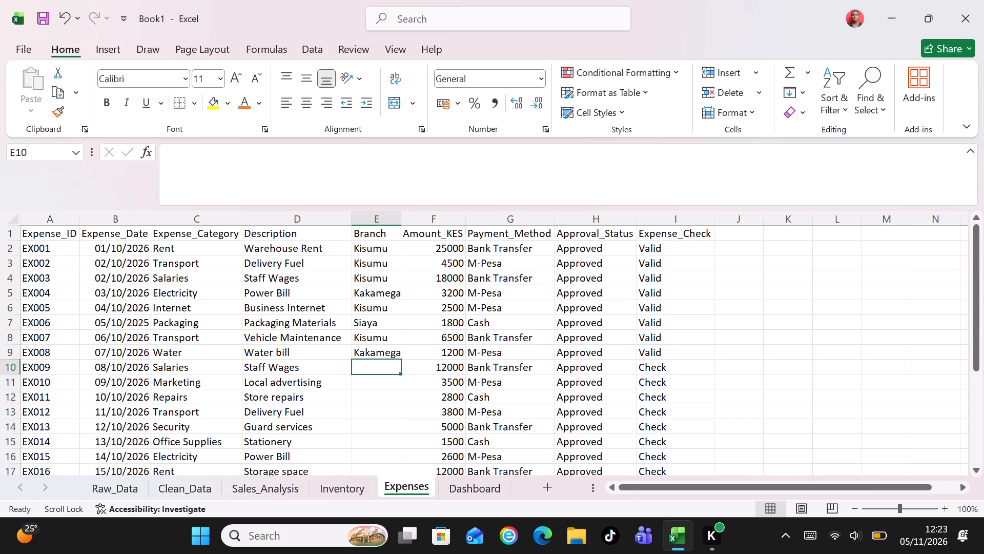
# Fill the Branch cells E10:E12 for EX009 to EX011 with Siaya, Kisumu and Kakamega.
pyautogui.press('s')
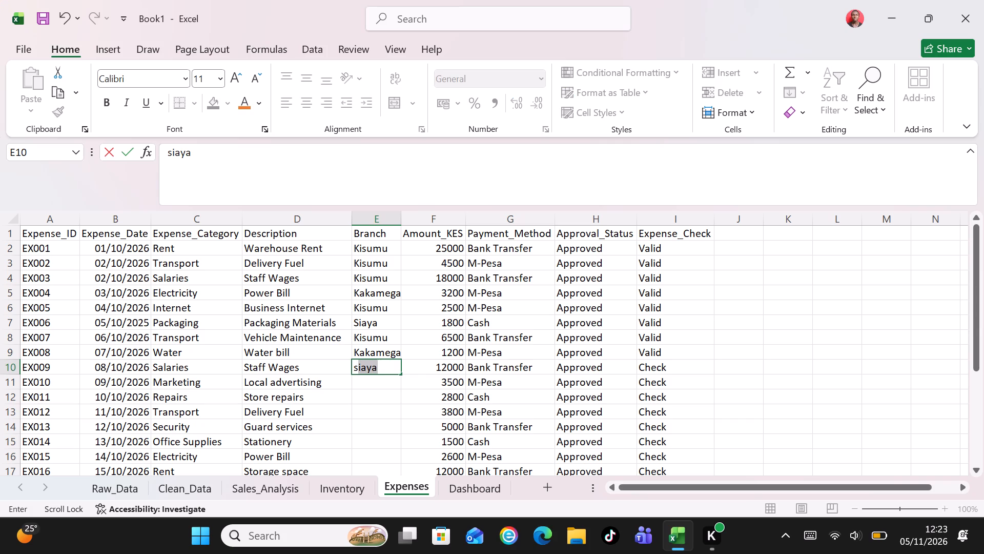
pyautogui.press('Return')
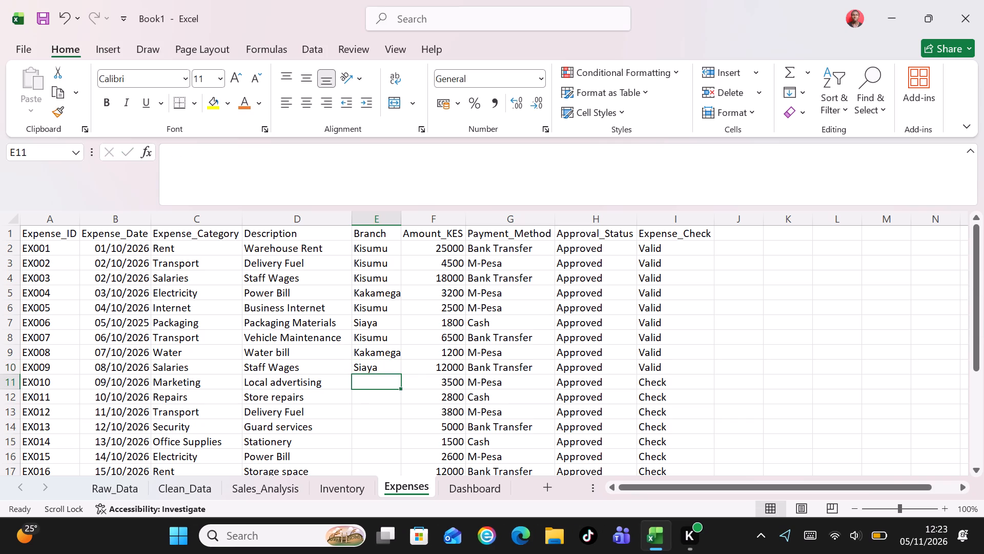
pyautogui.press('k')
pyautogui.press('i')
pyautogui.press('Return')
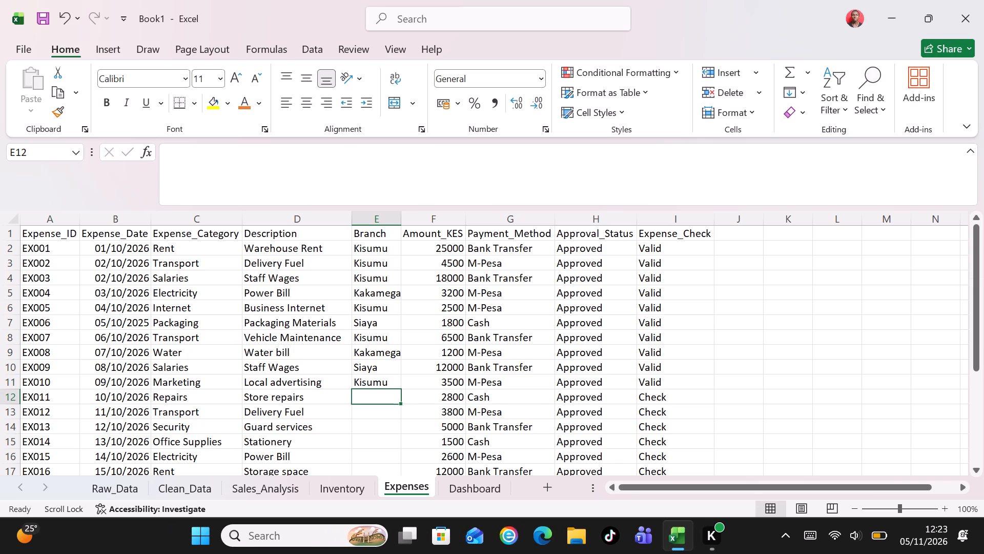
pyautogui.press('k')
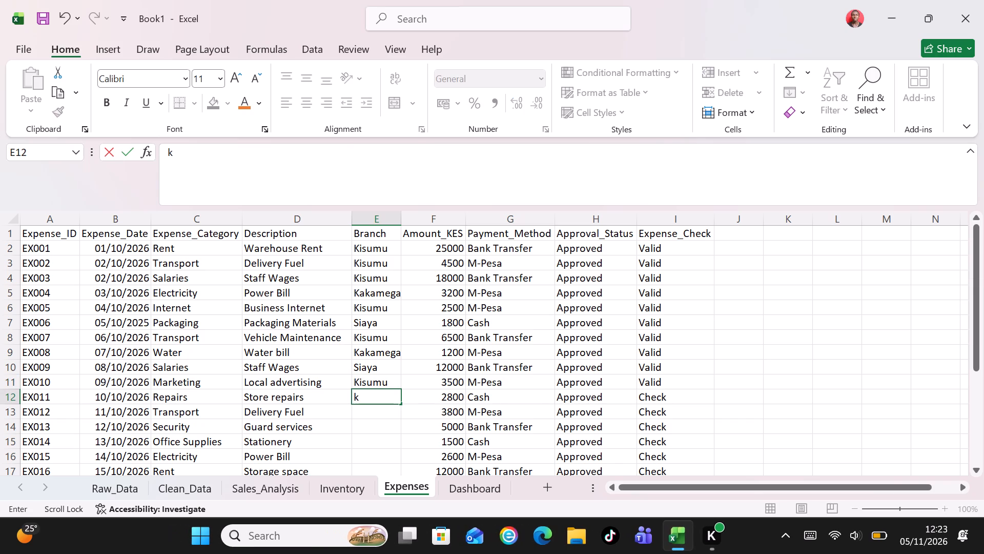
pyautogui.press('a')
pyautogui.press('Return')
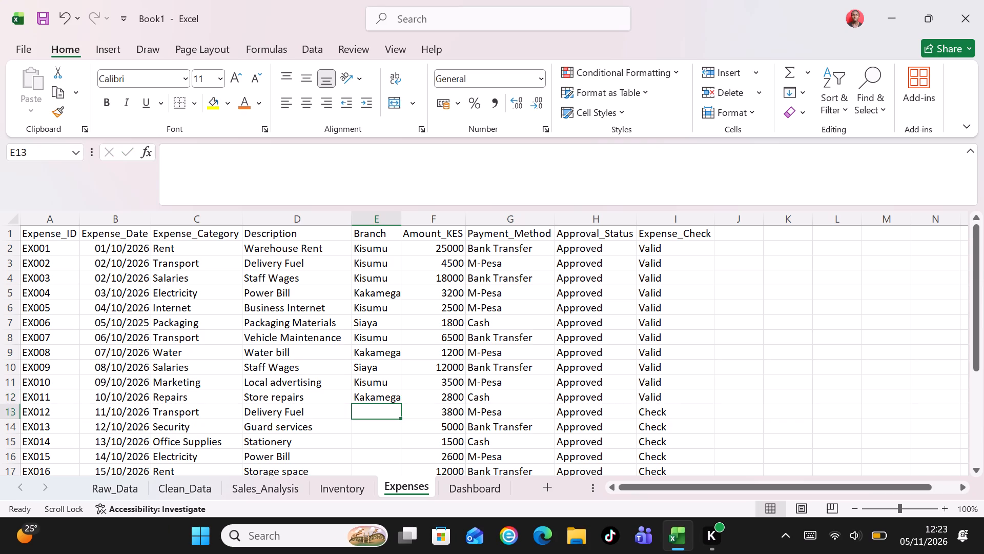
# Fill the Branch cells E13:E15 for EX012 to EX014 with Siaya, Kisumu and Kakamega.
pyautogui.press('s')
pyautogui.press('Return')
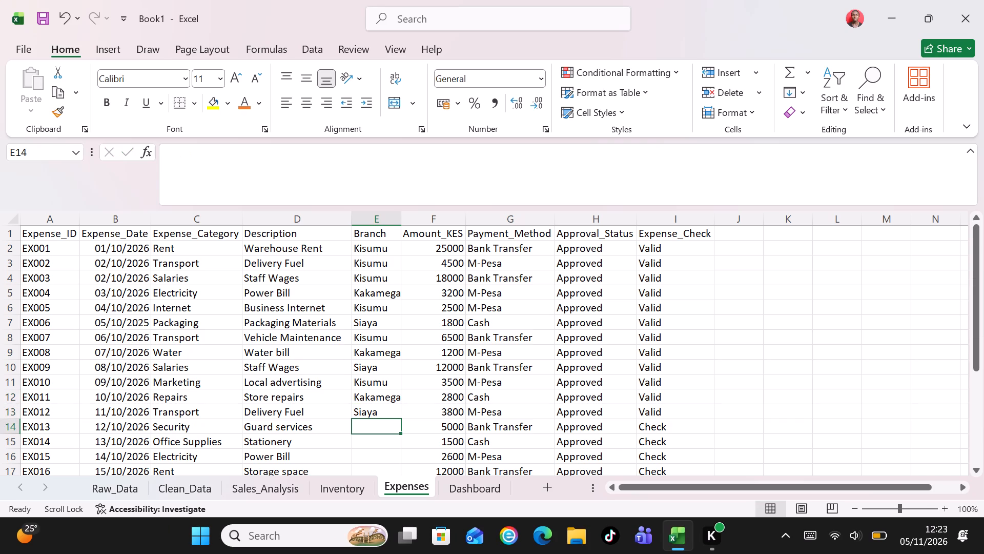
pyautogui.press('k')
pyautogui.press('i')
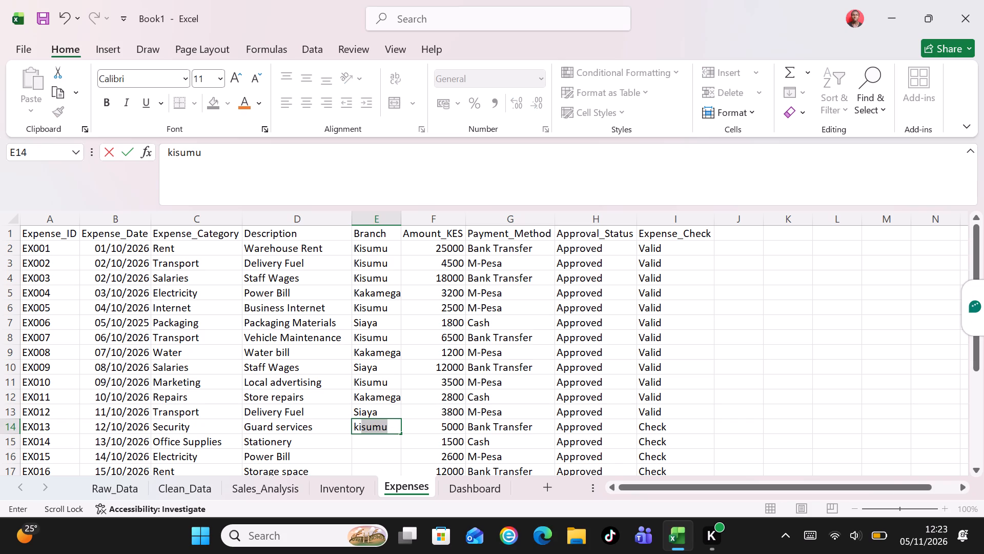
pyautogui.press('Return')
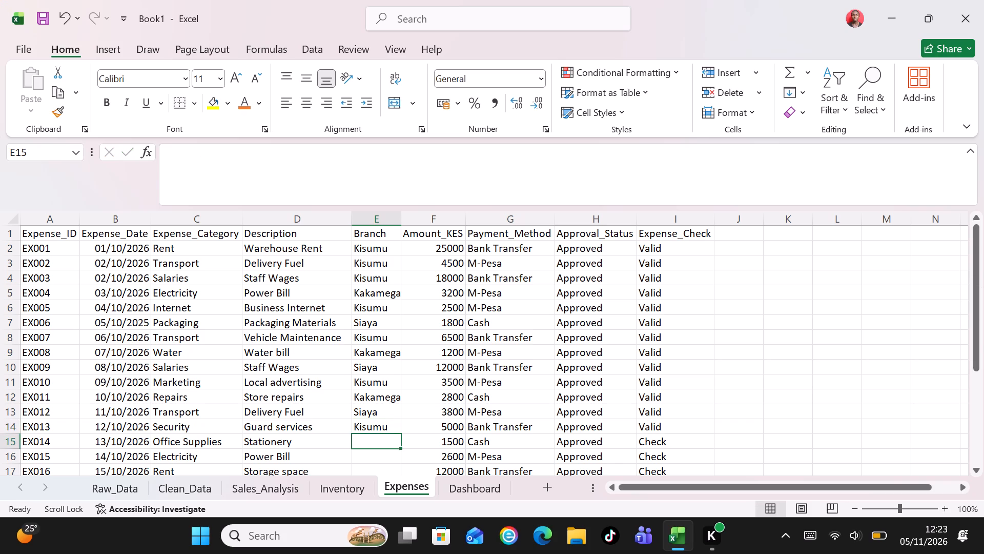
pyautogui.press('k')
pyautogui.press('a')
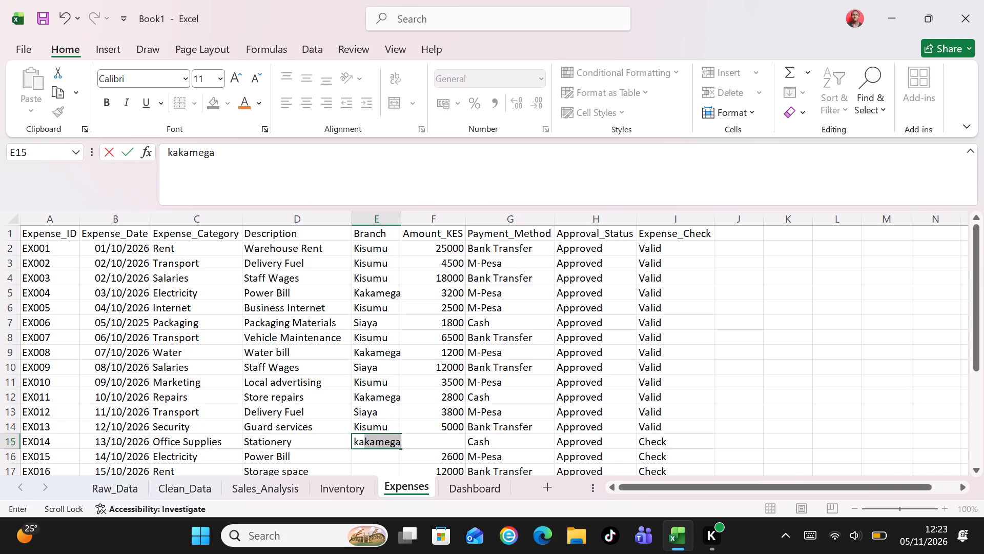
pyautogui.press('Return')
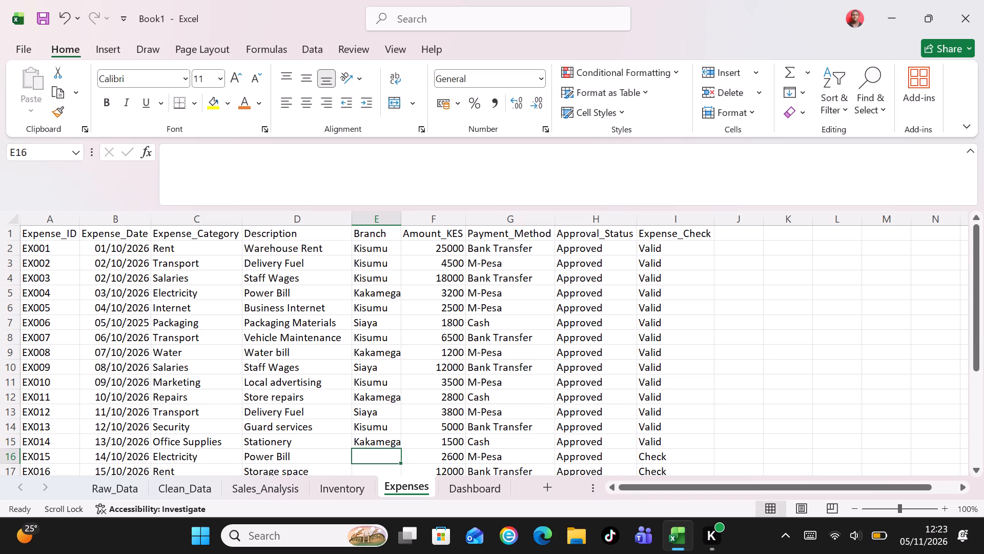
# Fill the Branch cells E16:E18 for EX015 to EX017 with Siaya, Kakamega and Kisumu.
pyautogui.press('s')
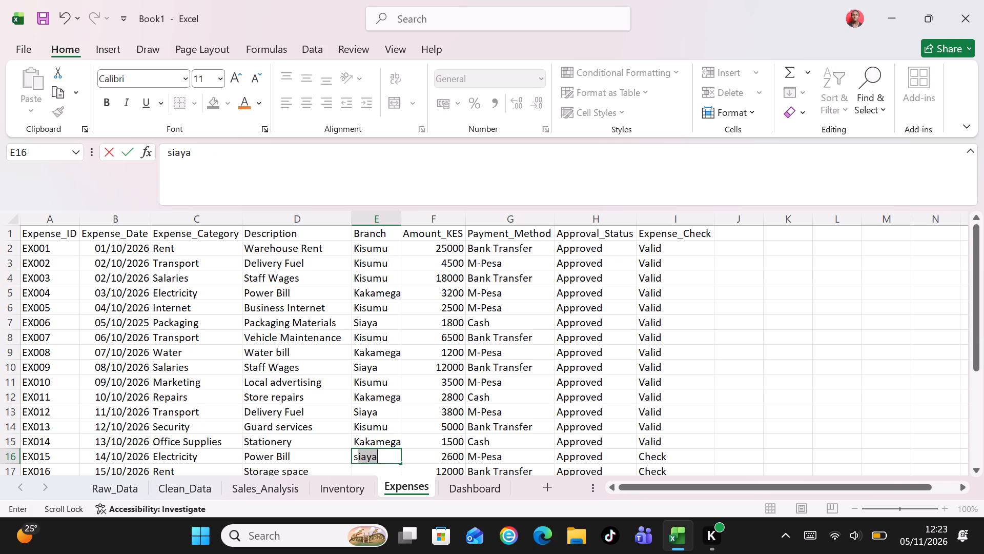
pyautogui.press('Return')
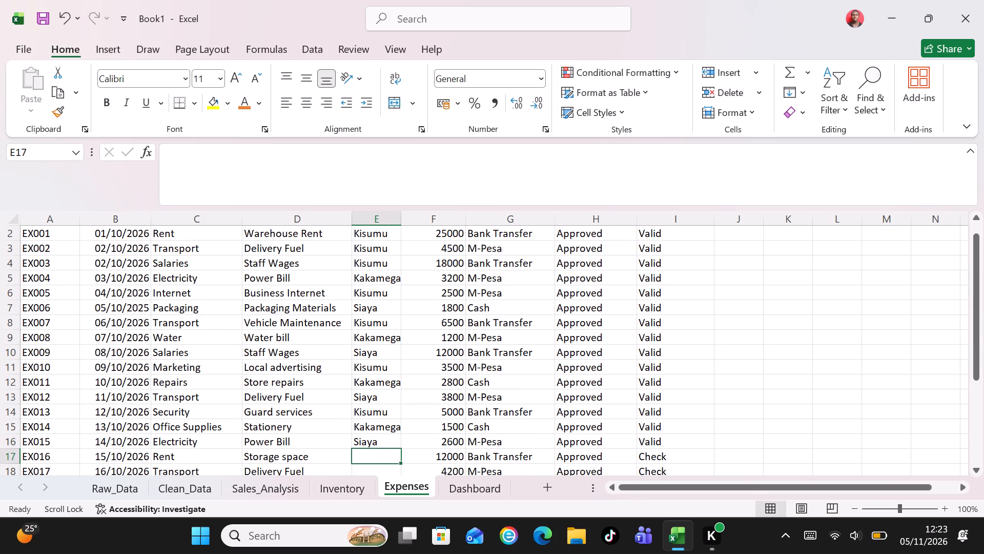
pyautogui.write('ka')
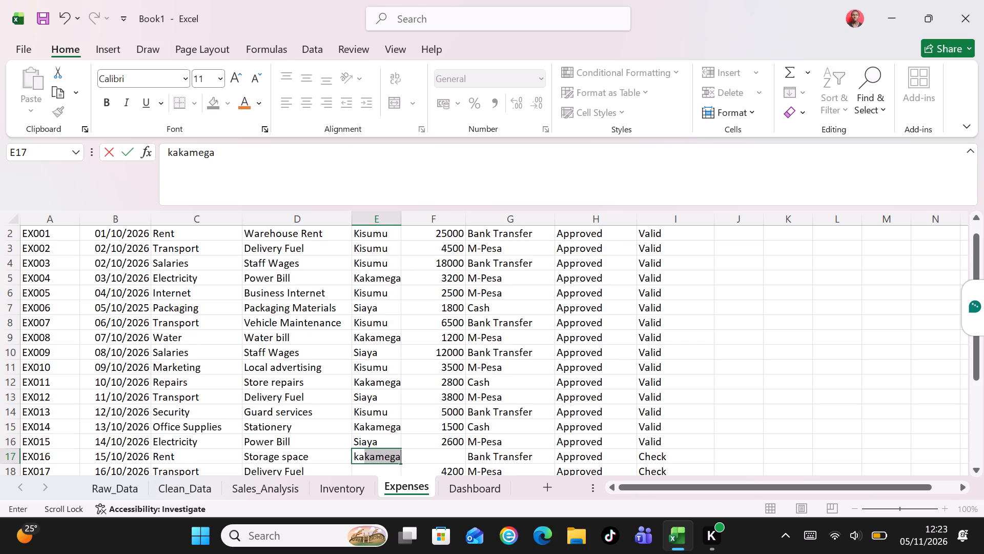
pyautogui.press('Return')
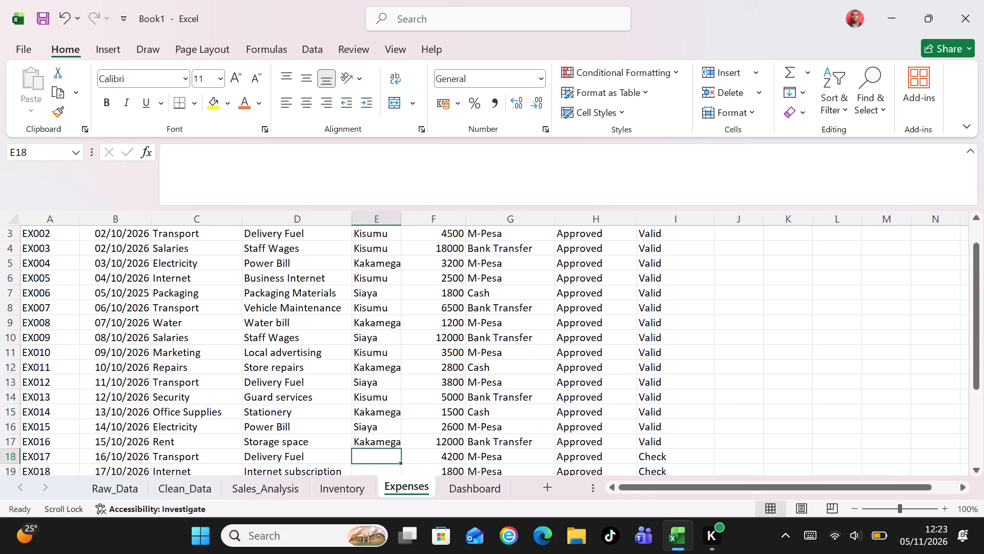
pyautogui.write('ki')
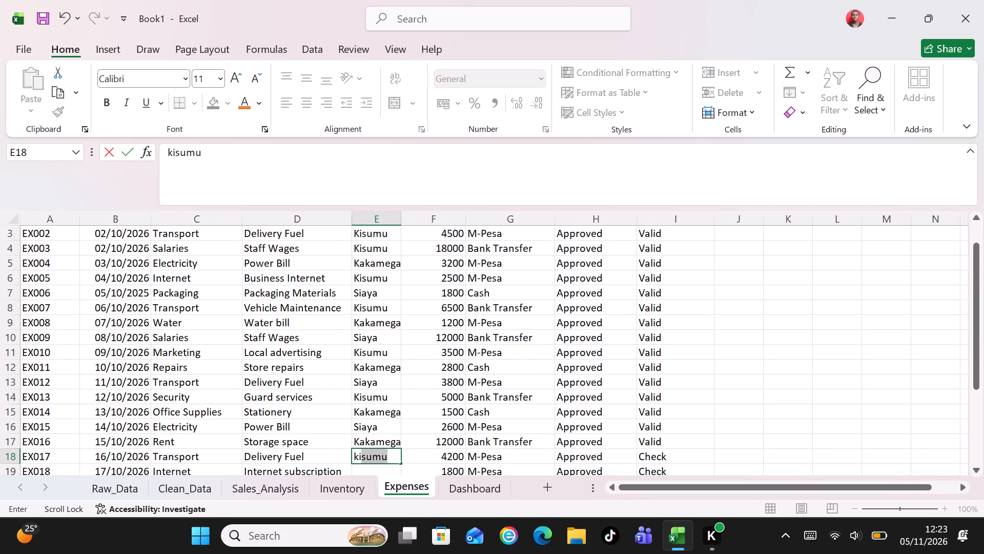
pyautogui.press('Return')
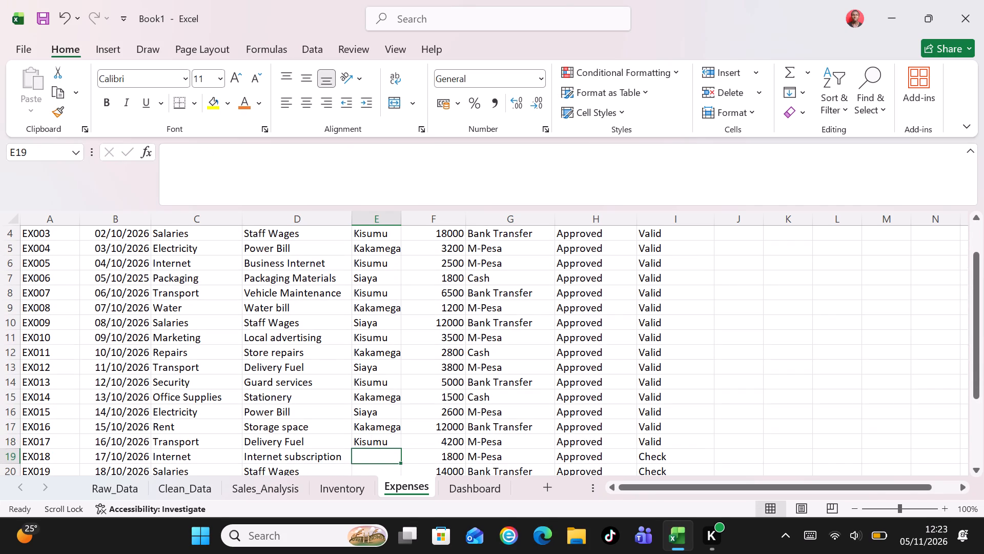
# Fill the Branch cells E19:E21 for EX018 to EX020 with Siaya, Kakamega and Kisumu.
pyautogui.press('s')
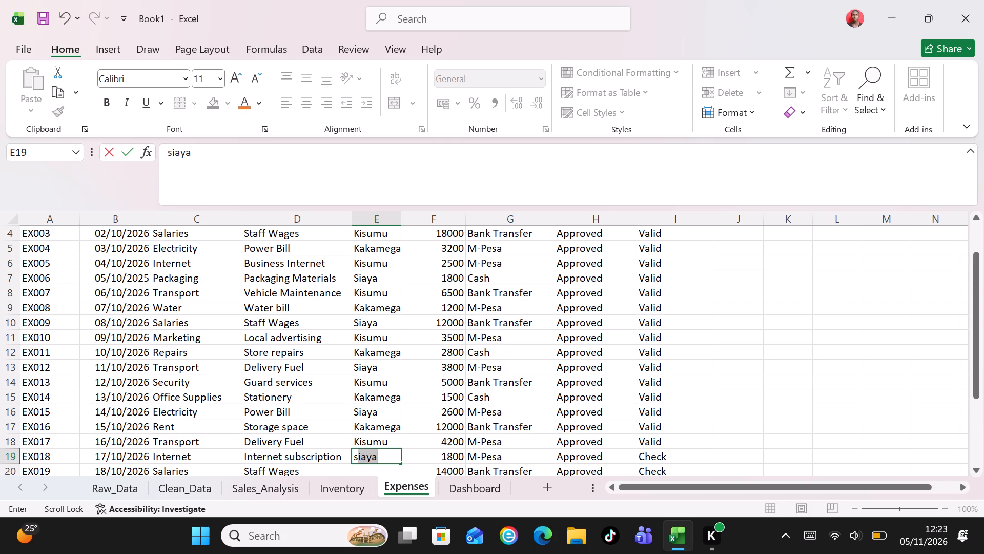
pyautogui.press('Return')
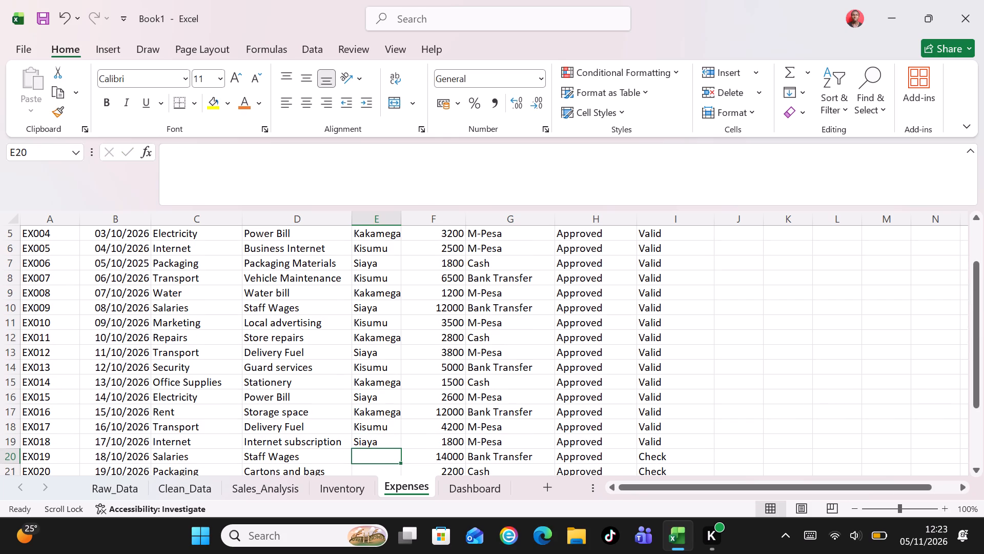
pyautogui.press('k')
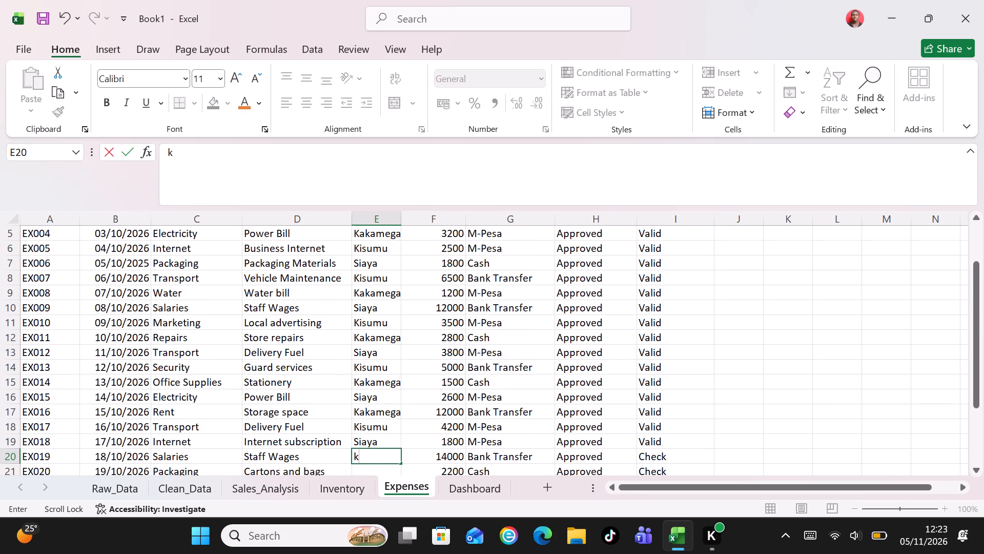
pyautogui.press('a')
pyautogui.press('Return')
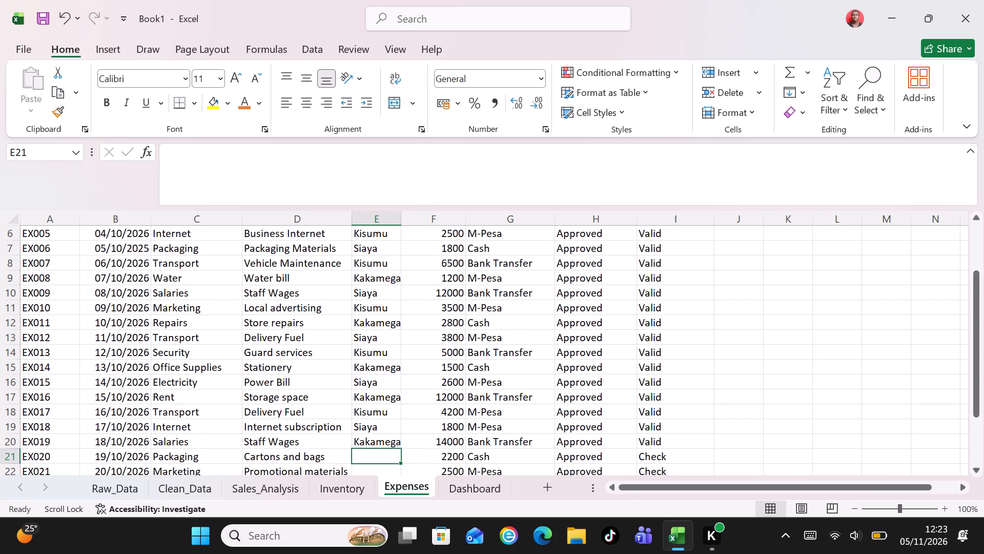
pyautogui.press('k')
pyautogui.press('i')
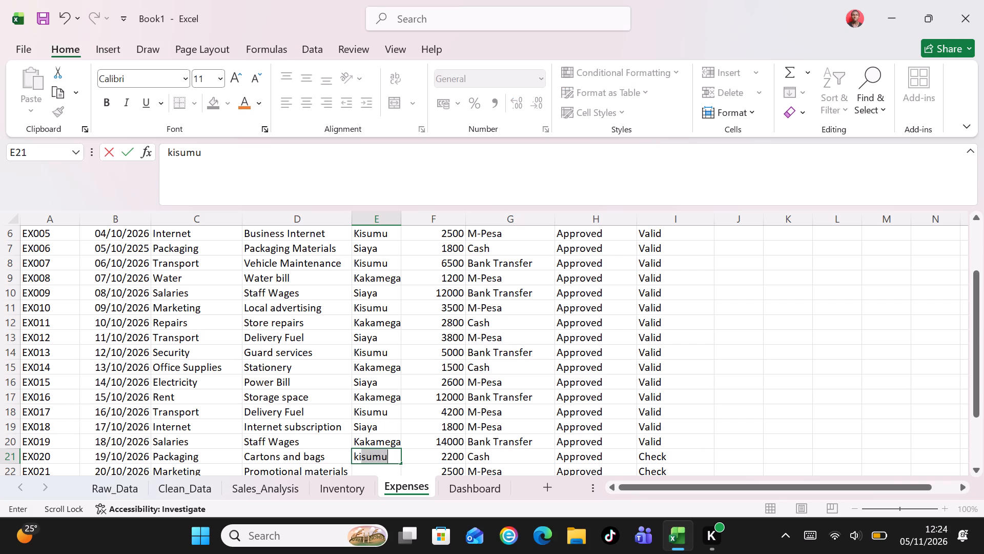
pyautogui.press('Return')
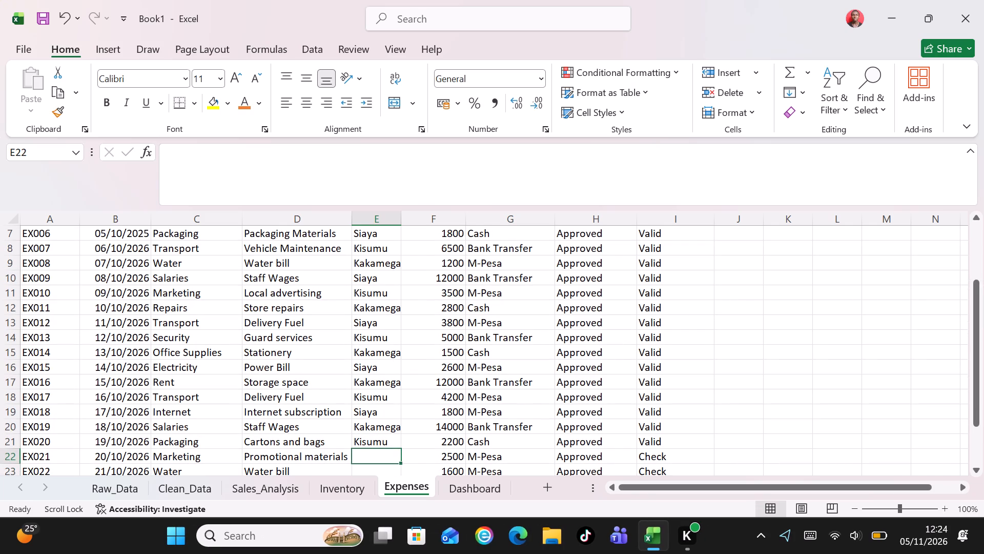
# Fill the Branch cells E22:E24 for EX021 to EX023 with Siaya, Kisumu and Siaya.
pyautogui.press('s')
pyautogui.press('Return')
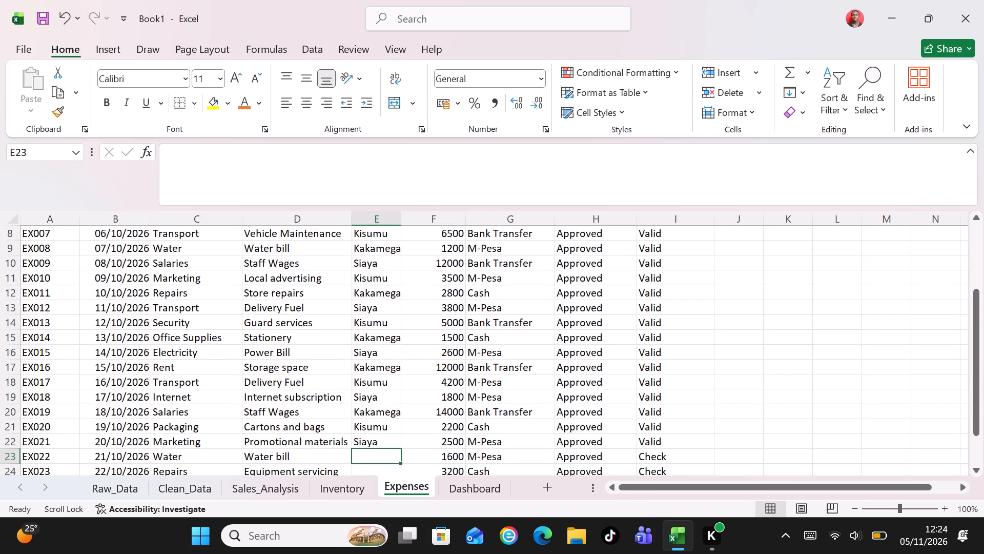
pyautogui.press('k')
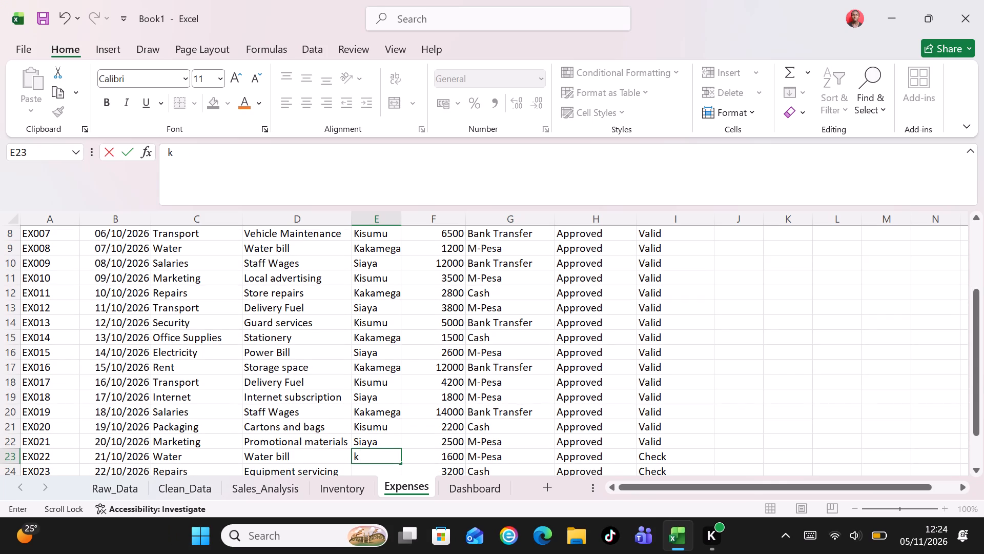
pyautogui.press('i')
pyautogui.press('Return')
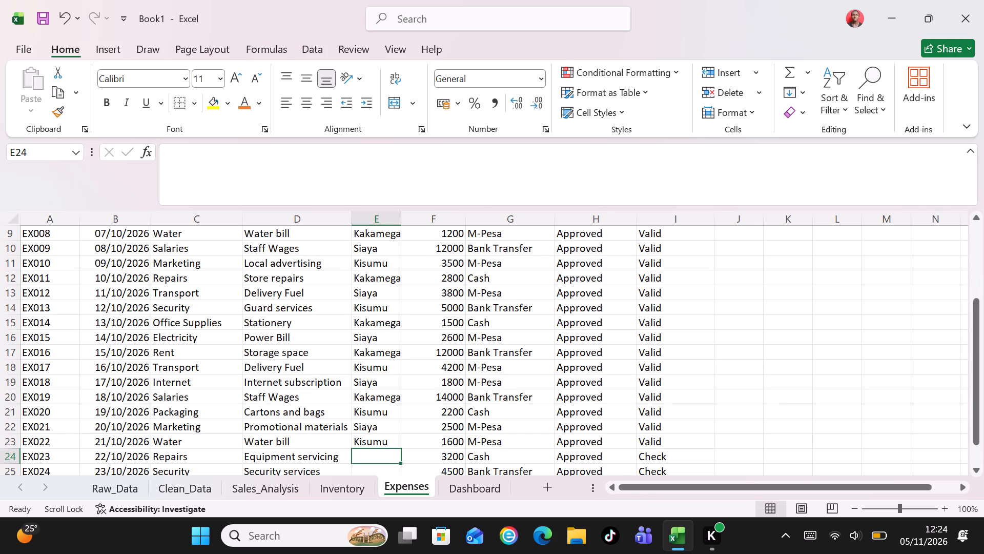
pyautogui.press('s')
pyautogui.press('Return')
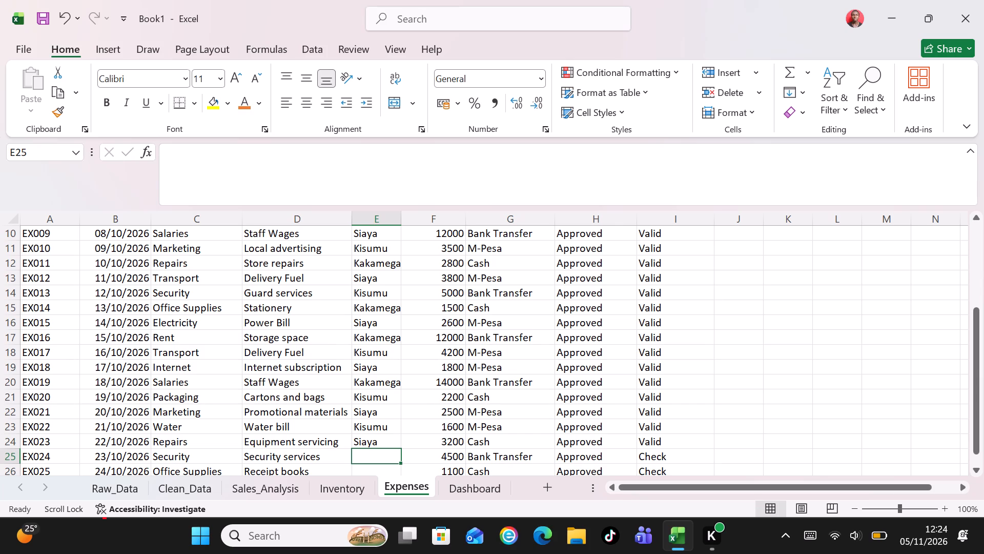
# Enter the Branch for EX024 as Kakamega and for EX025 as Kisumu in E25:E26.
pyautogui.click(337, 444)
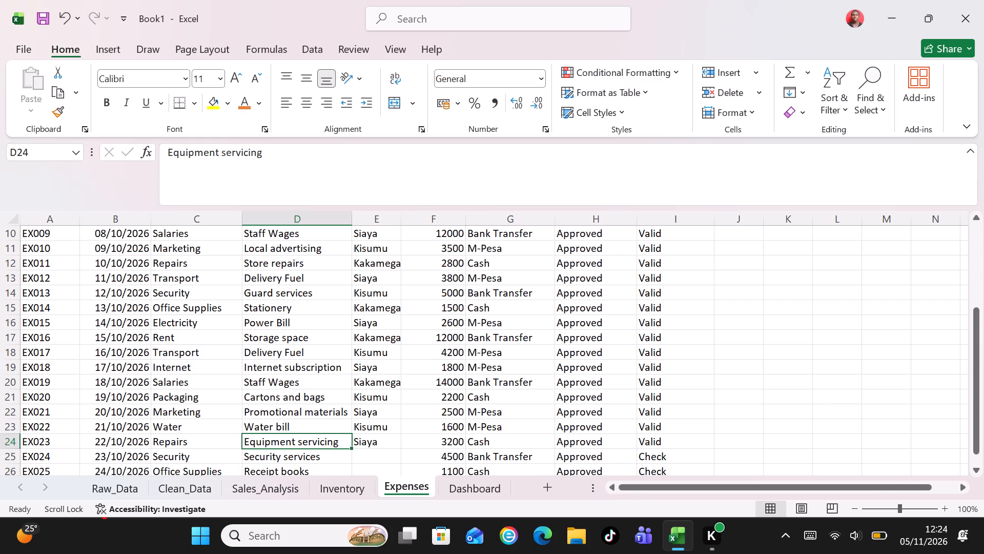
pyautogui.click(376, 459)
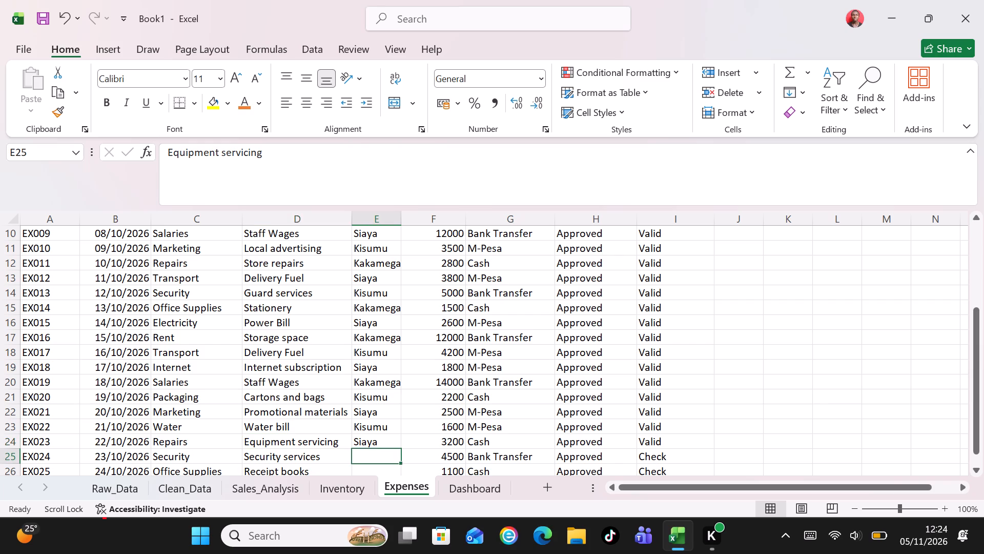
pyautogui.press('k')
pyautogui.press('a')
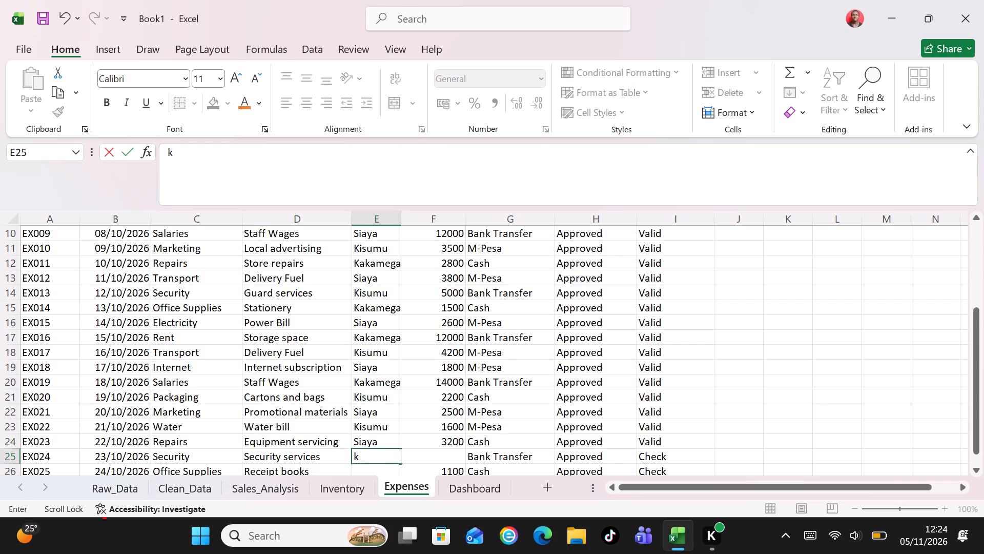
pyautogui.press('Return')
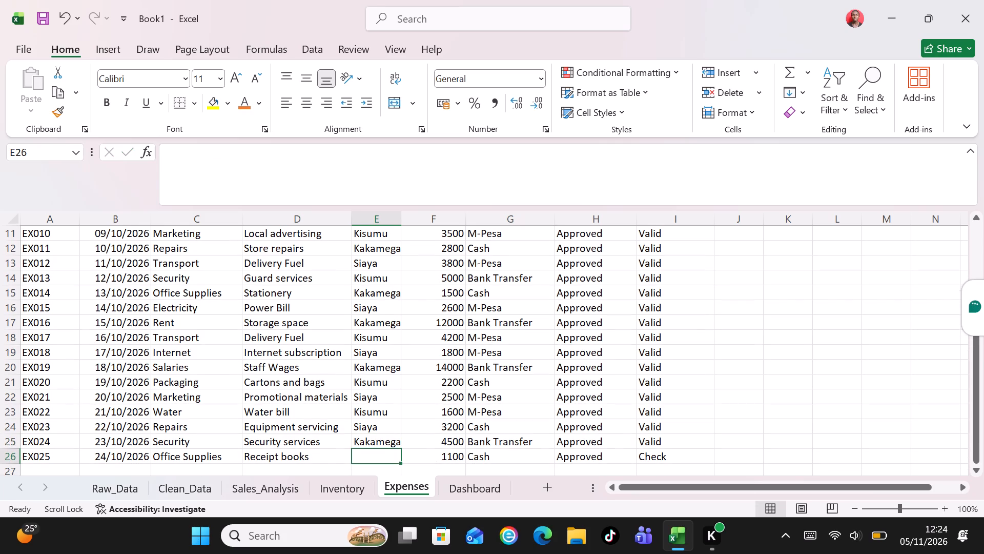
pyautogui.press('k')
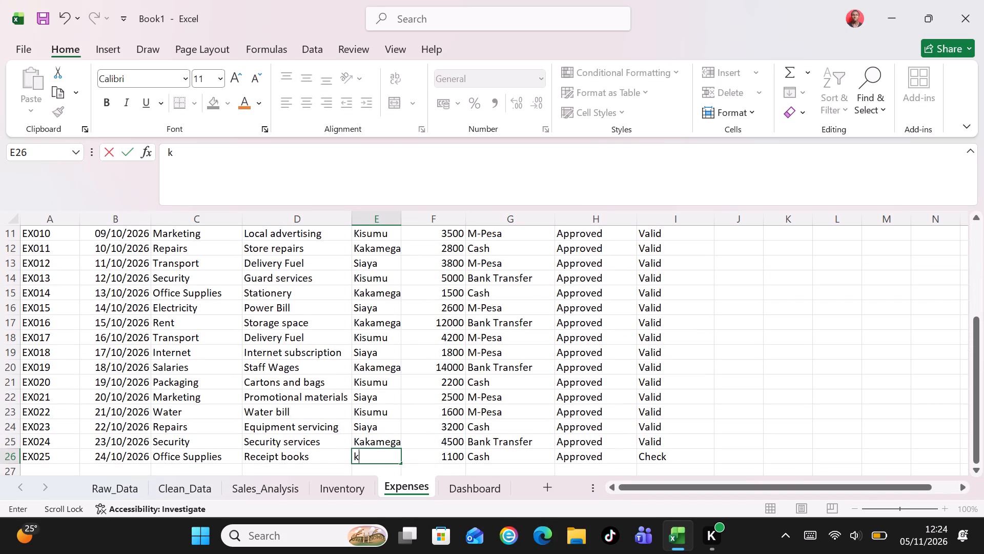
pyautogui.press('i')
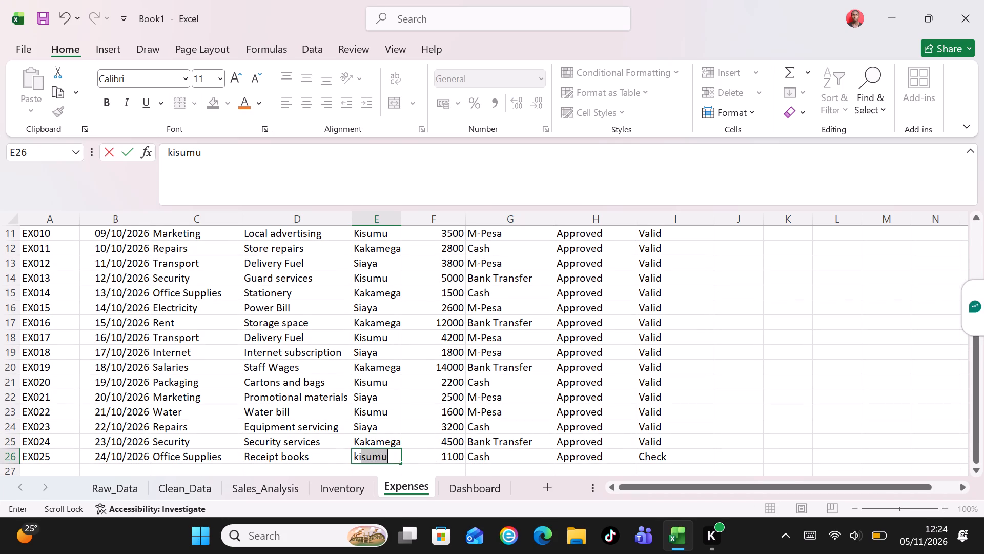
pyautogui.press('Return')
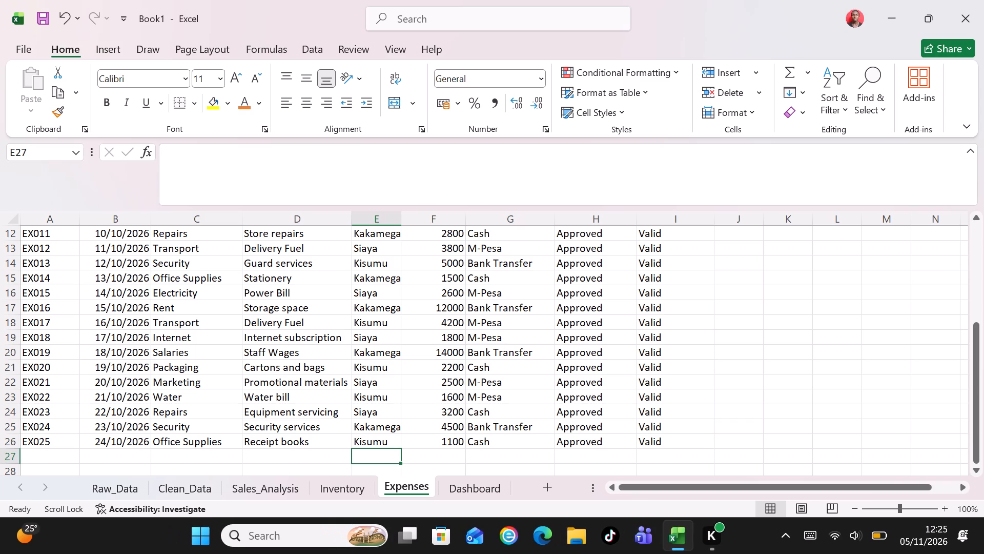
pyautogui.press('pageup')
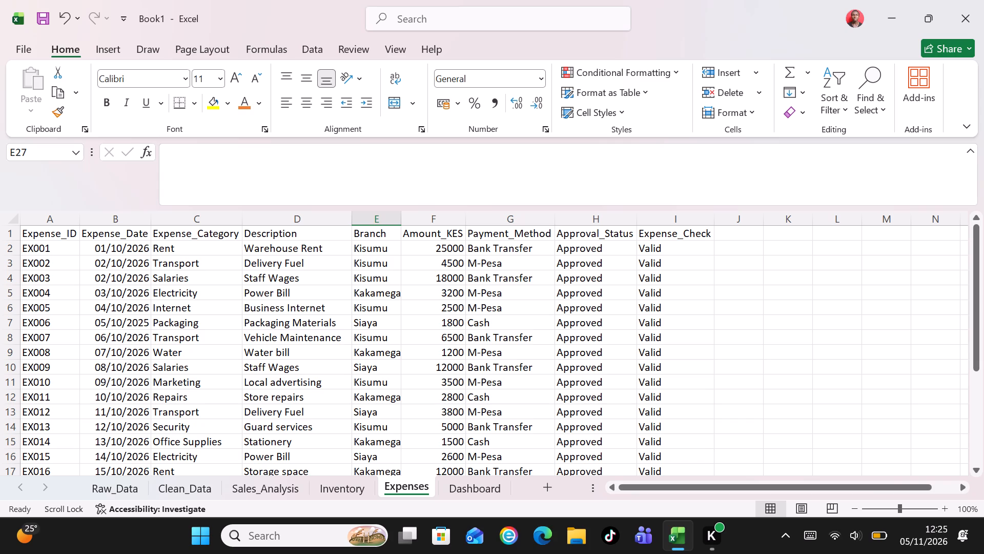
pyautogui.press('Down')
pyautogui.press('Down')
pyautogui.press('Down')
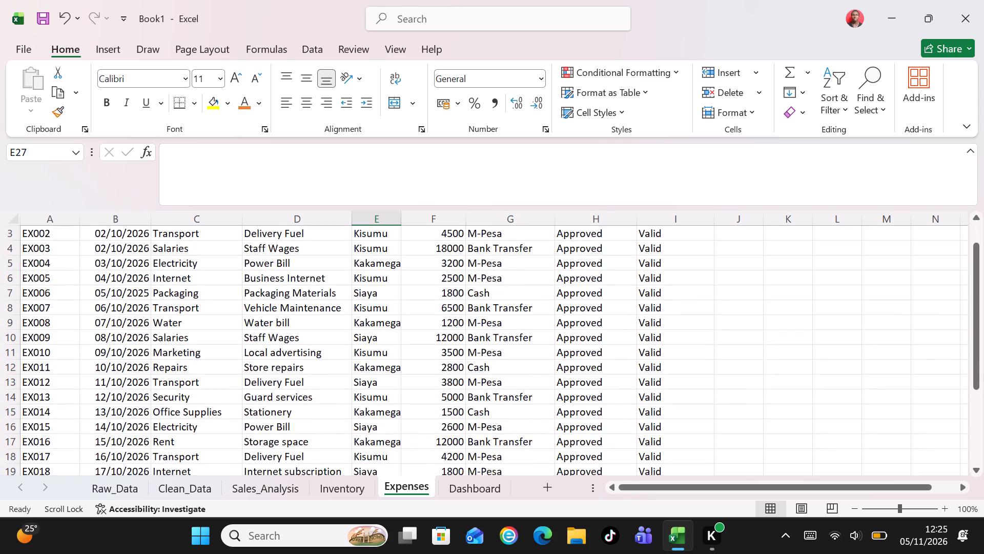
# Enter the label TOTAL OPERATING EXPENSES in cell E28, below the expense records.
pyautogui.press('Down')
pyautogui.press('Down')
pyautogui.press('Down')
pyautogui.press('Down')
pyautogui.press('Down')
pyautogui.press('Down')
pyautogui.press('Down')
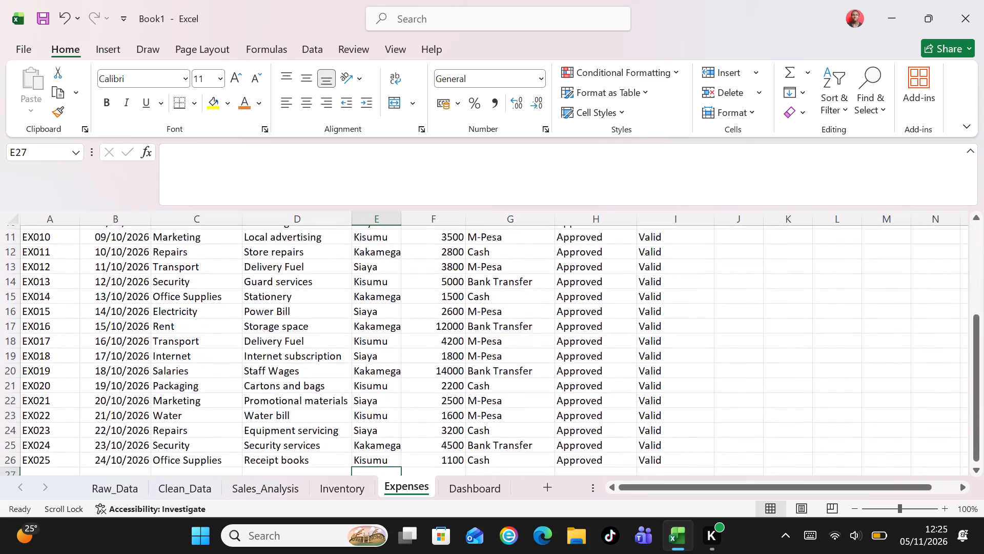
pyautogui.press('Down')
pyautogui.press('Down')
pyautogui.press('Down')
pyautogui.press('Down')
pyautogui.press('Down')
pyautogui.press('Down')
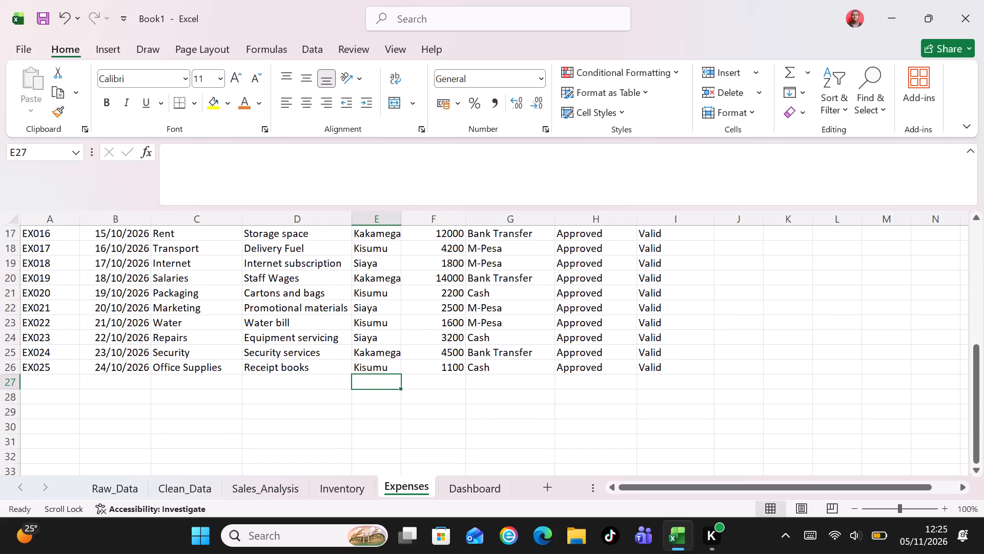
pyautogui.click(378, 406)
pyautogui.click(378, 391)
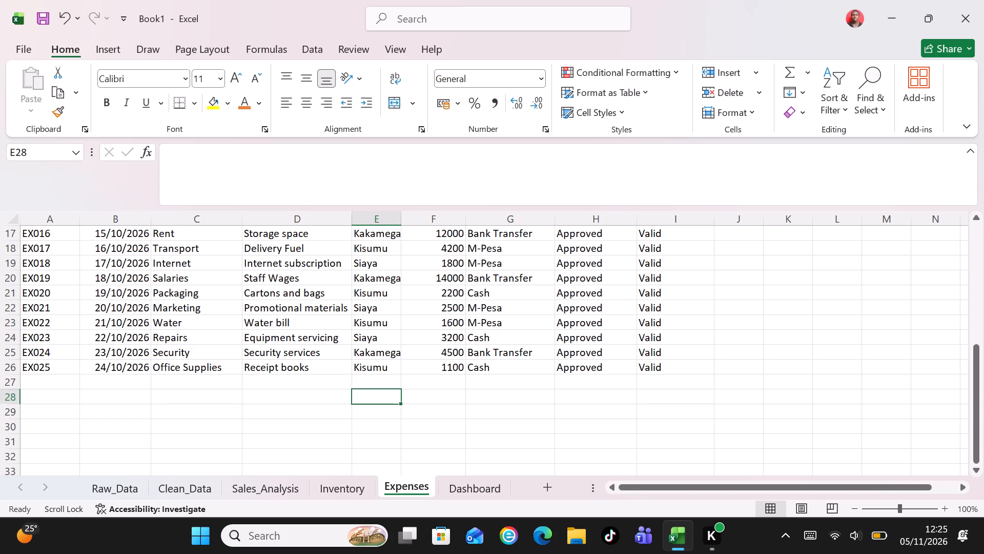
pyautogui.hotkey('shift', 't')
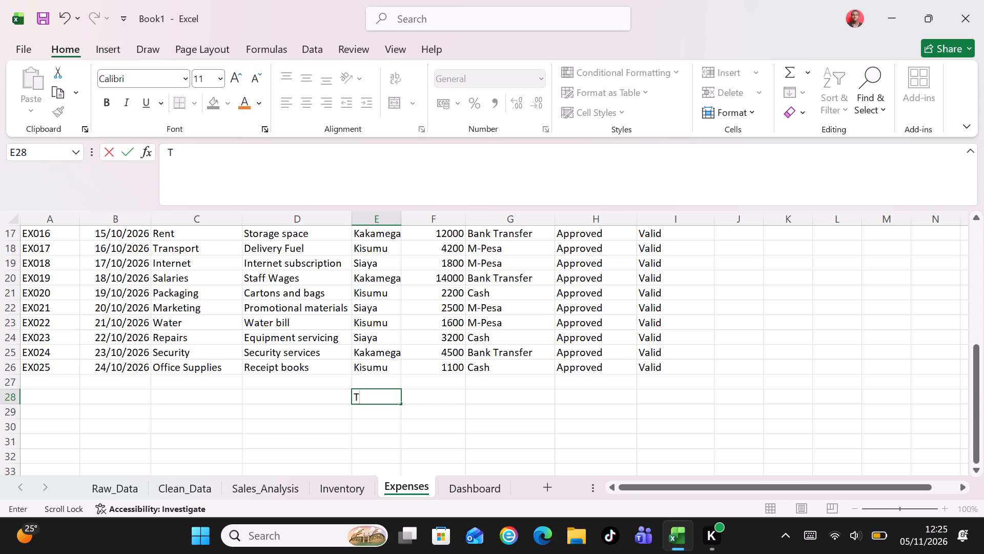
pyautogui.write('otal')
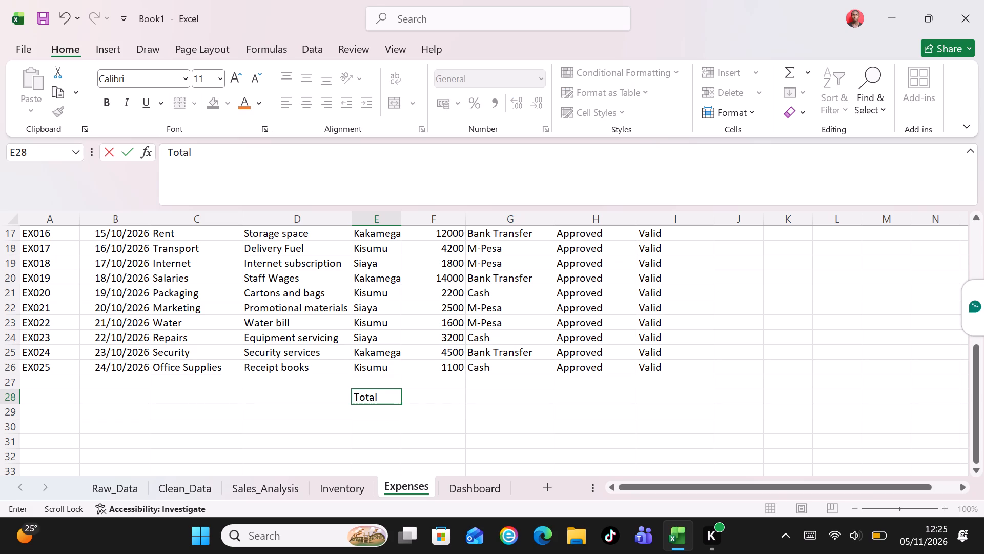
pyautogui.press('space')
pyautogui.press('BackSpace')
pyautogui.press('BackSpace')
pyautogui.press('BackSpace')
pyautogui.press('BackSpace')
pyautogui.press('BackSpace')
pyautogui.press('BackSpace')
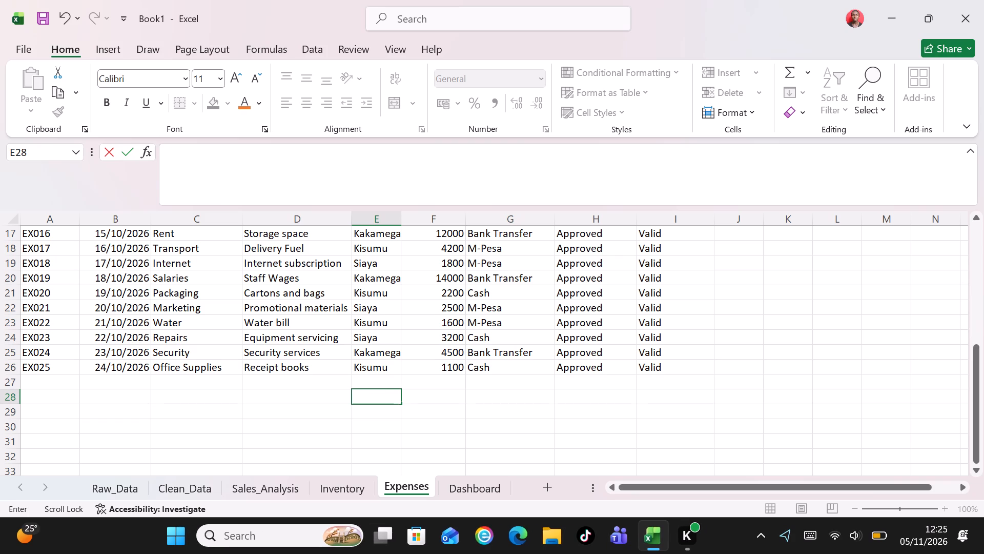
pyautogui.write('TOTAL')
pyautogui.press('space')
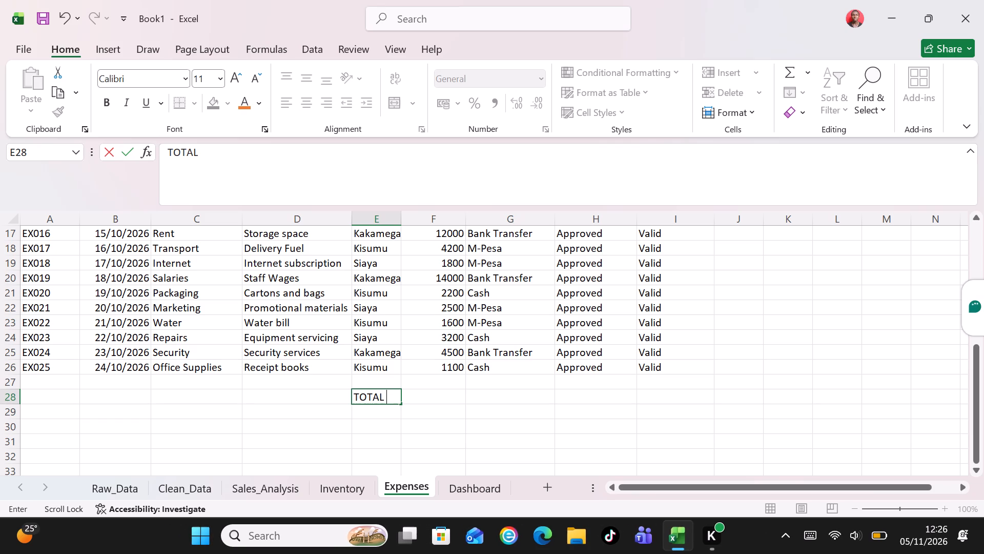
pyautogui.write('OPERATING')
pyautogui.press('space')
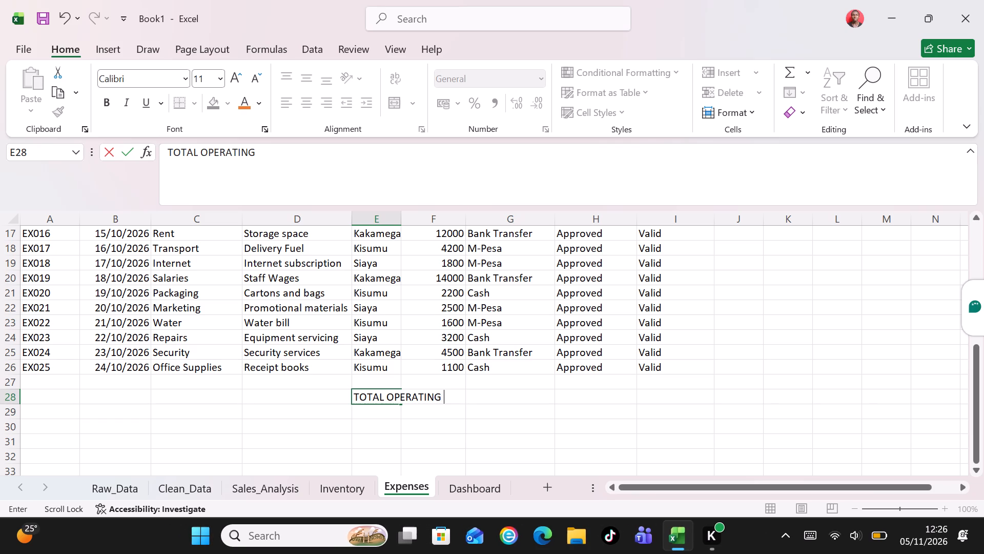
pyautogui.write('eXP')
pyautogui.press('BackSpace')
pyautogui.press('BackSpace')
pyautogui.press('BackSpace')
pyautogui.press('BackSpace')
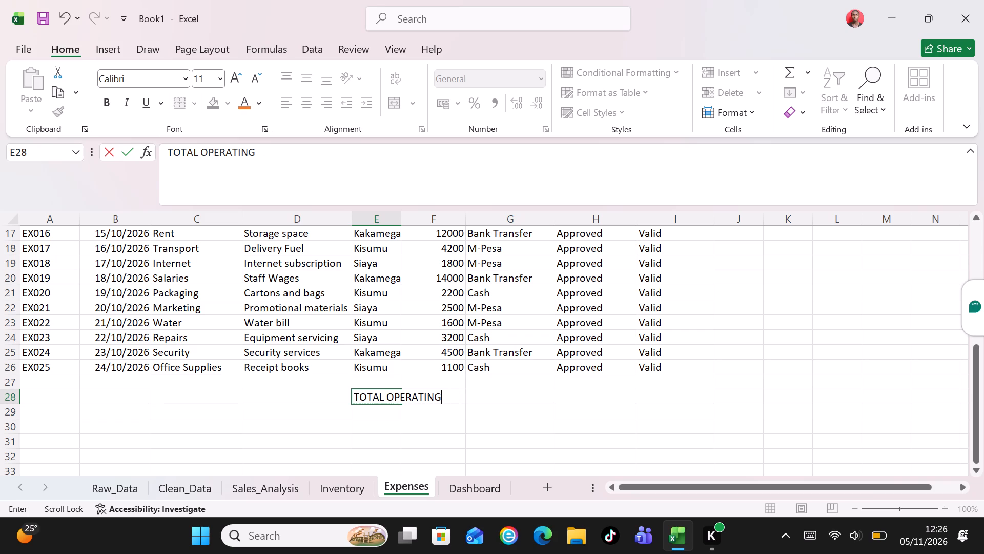
pyautogui.press('space')
pyautogui.write('EXPENSES')
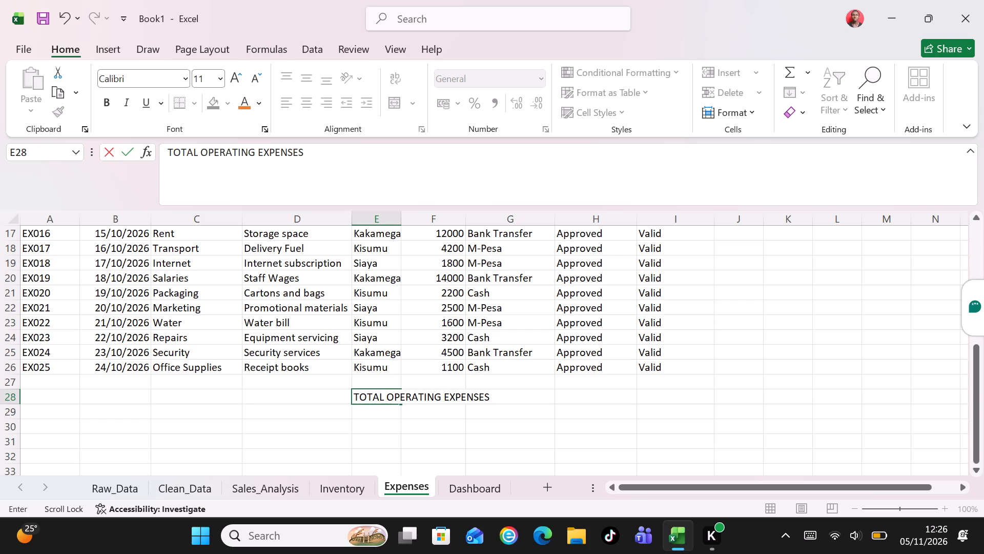
pyautogui.press('Return')
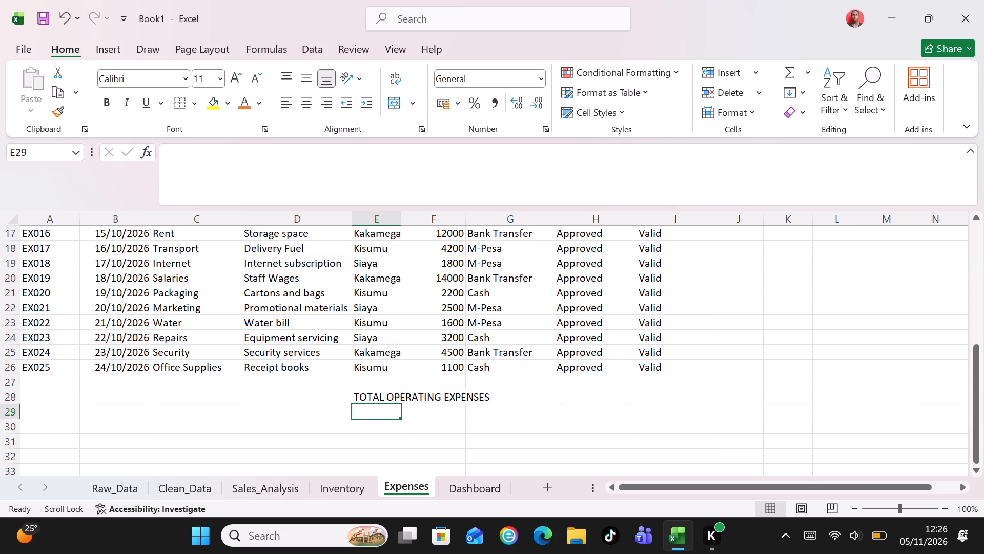
# Enter the label APPROVED EXPENSES in cell E29.
pyautogui.write('APP')
pyautogui.write('ROVED')
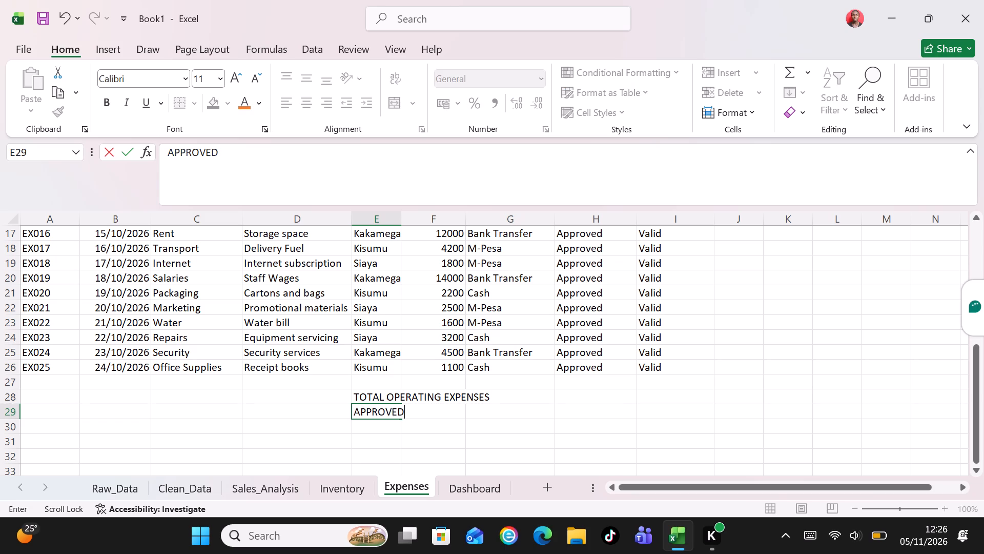
pyautogui.press('space')
pyautogui.write('EXPENSES')
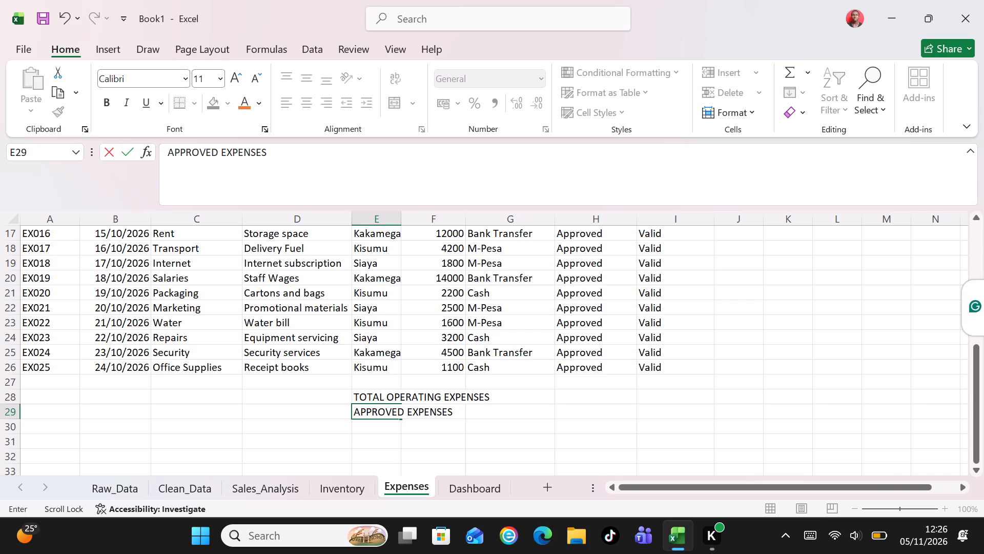
pyautogui.press('Return')
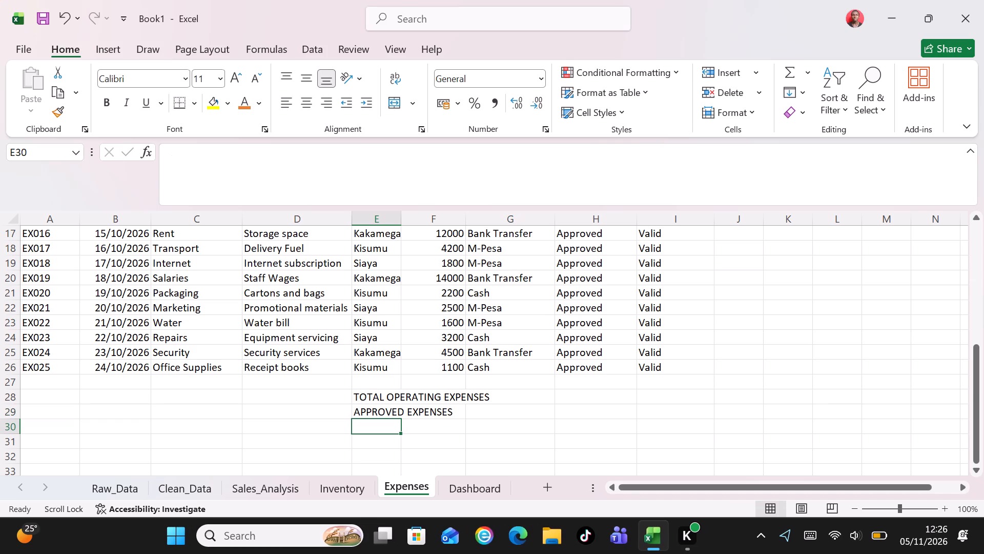
# Calculate the total operating expenses in F28 with a SUM formula over F2:F26.
pyautogui.click(419, 397)
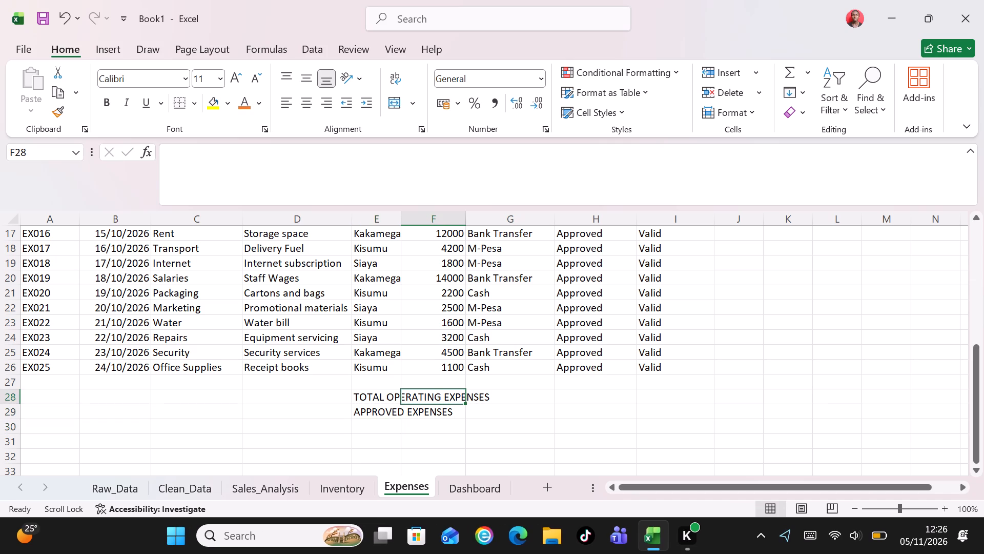
pyautogui.press('=')
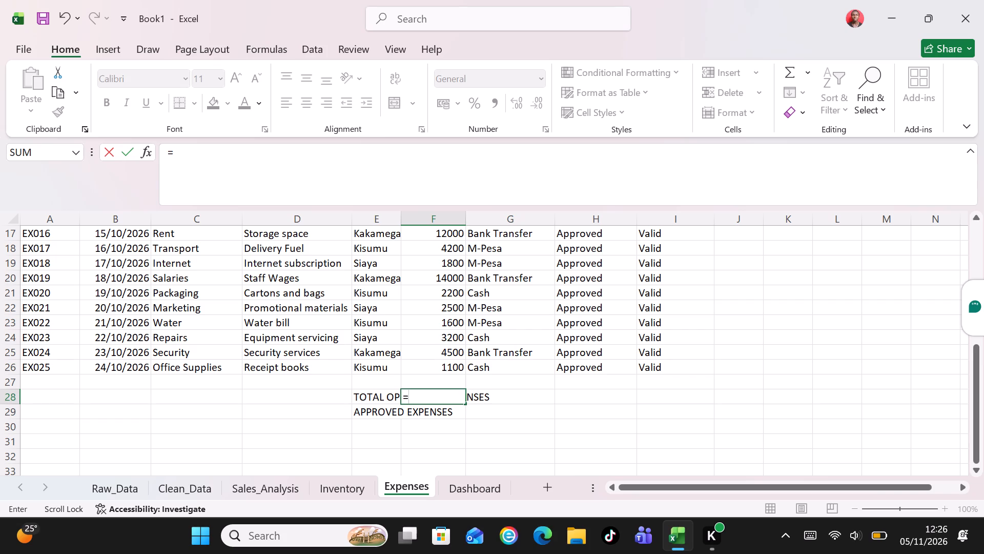
pyautogui.write('SUM')
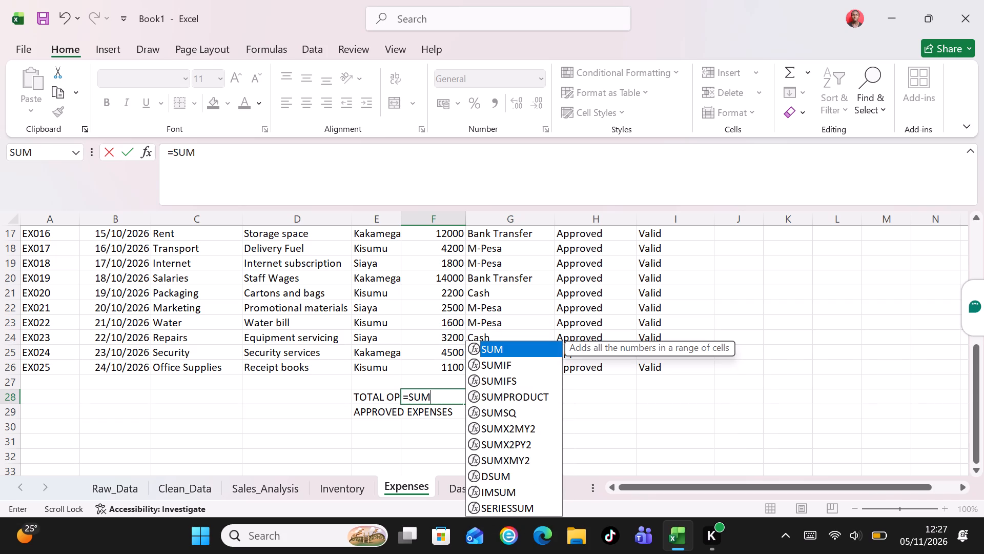
pyautogui.hotkey('shift', '(')
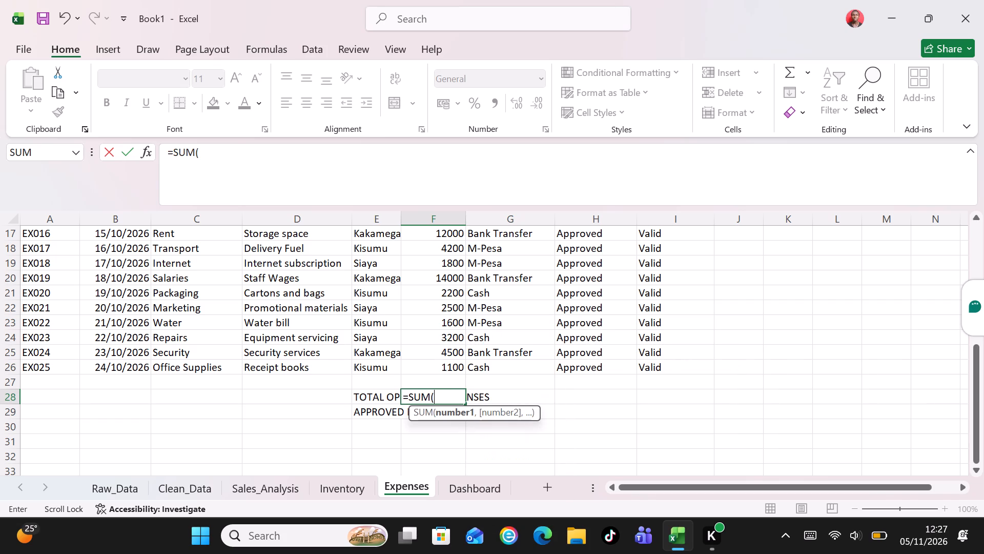
pyautogui.write('F2')
pyautogui.hotkey('shift', ':')
pyautogui.write('F26')
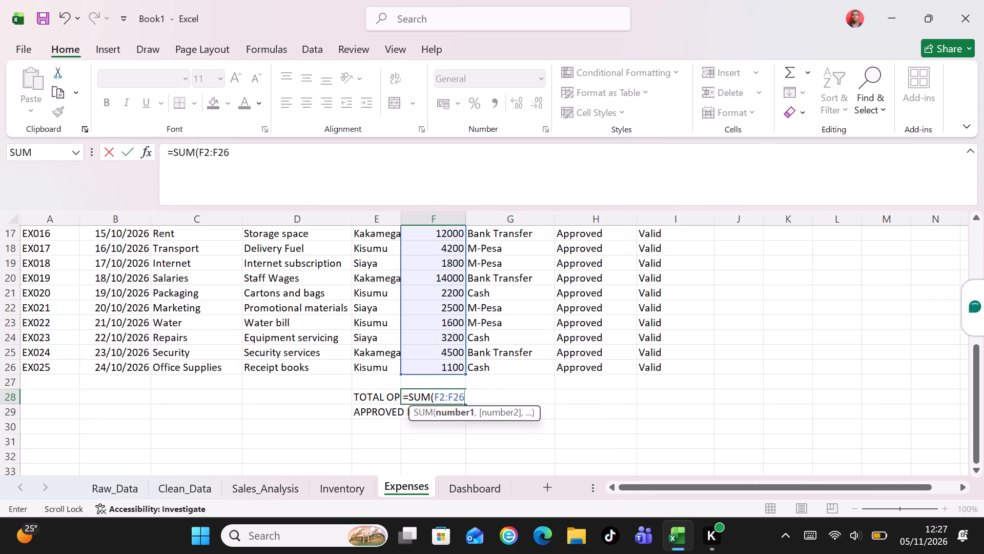
pyautogui.press('Return')
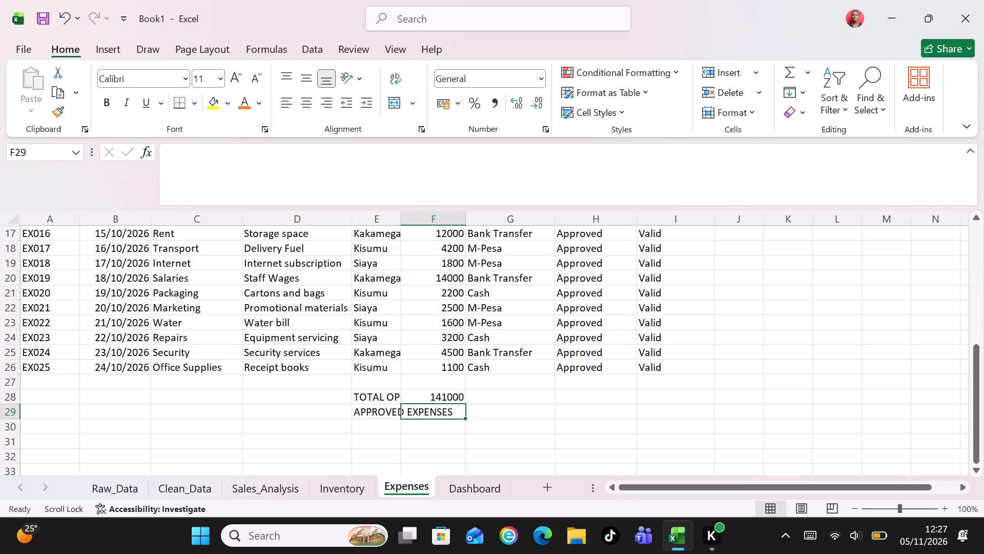
# Calculate the approved expenses in F29 with a SUMIF formula that sums F2:F26 where H2:H26 equals "Approved".
pyautogui.press('=')
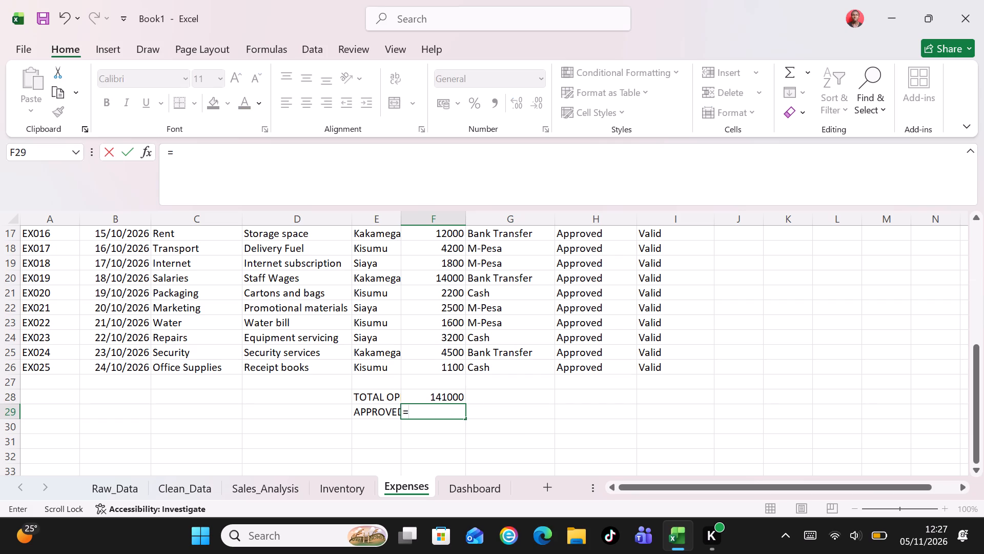
pyautogui.write('SUMIF')
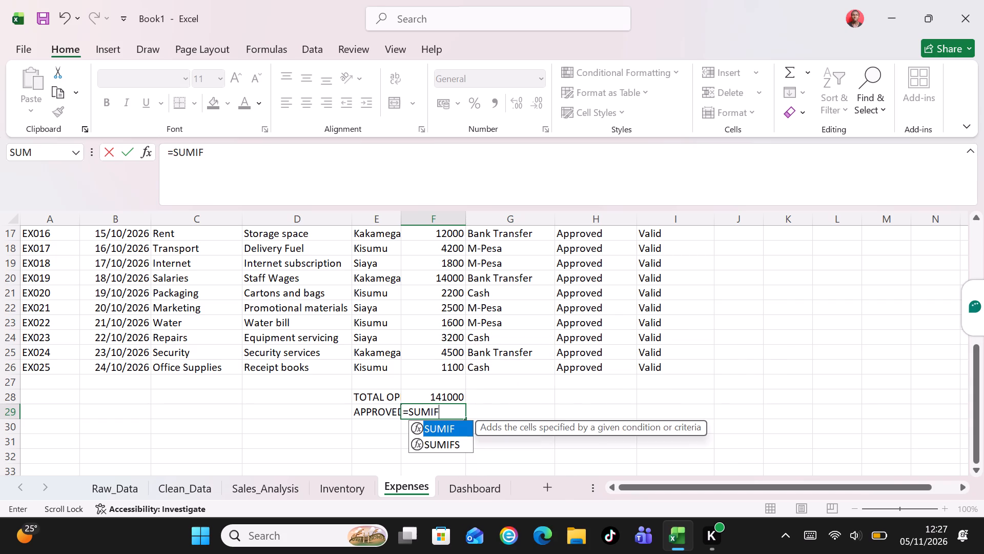
pyautogui.hotkey('shift', '(')
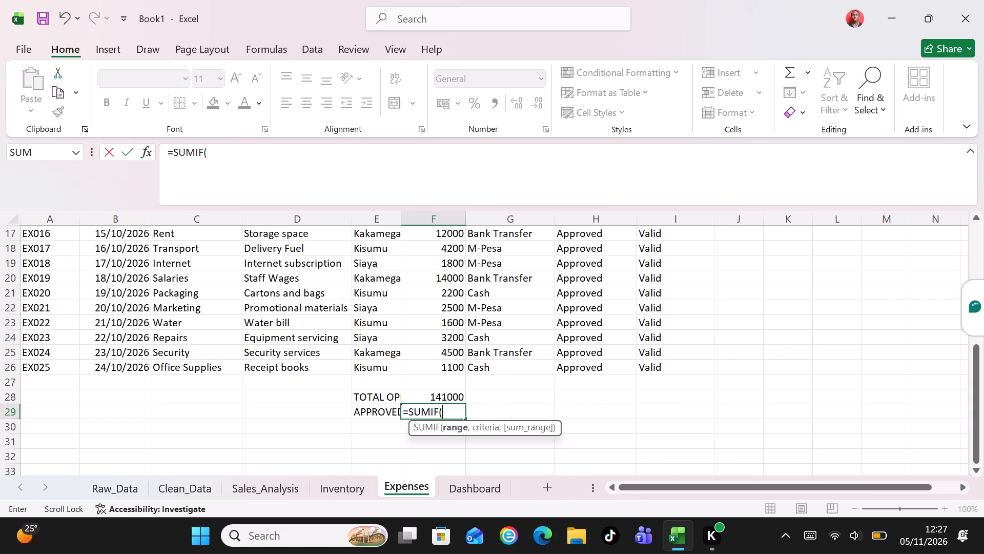
pyautogui.write('H2')
pyautogui.hotkey('shift', ':')
pyautogui.write('H26')
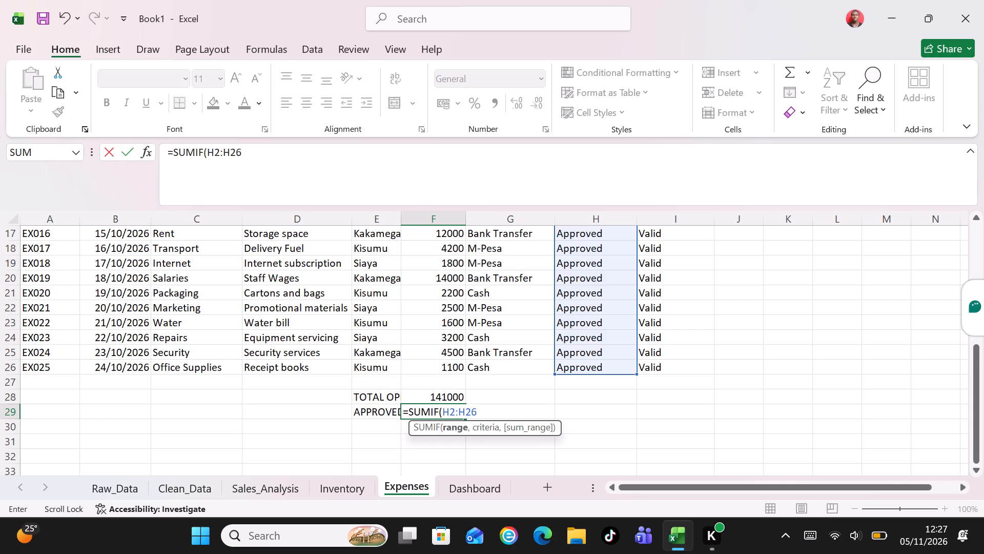
pyautogui.press('shift+less')
pyautogui.press('BackSpace')
pyautogui.press(',')
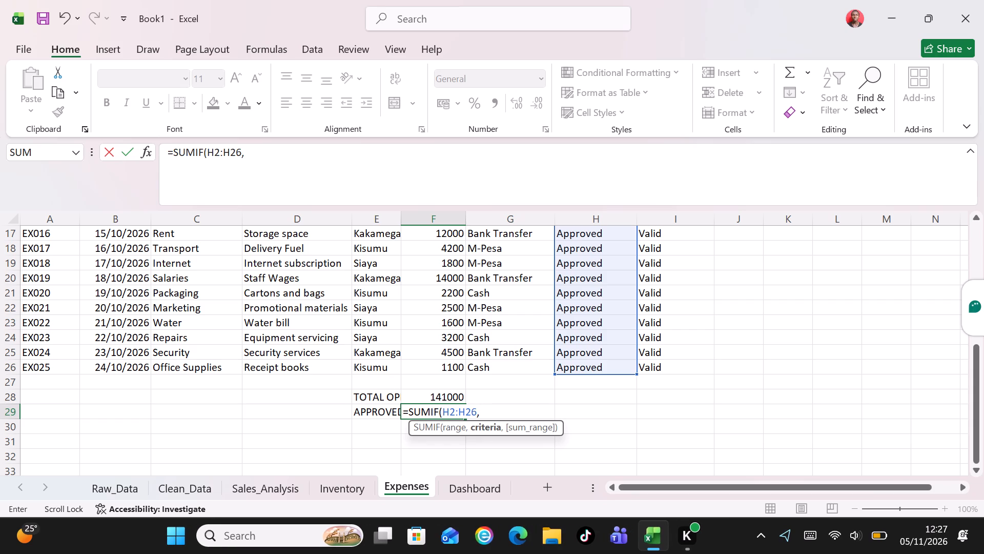
pyautogui.hotkey('shift', '"')
pyautogui.press('a')
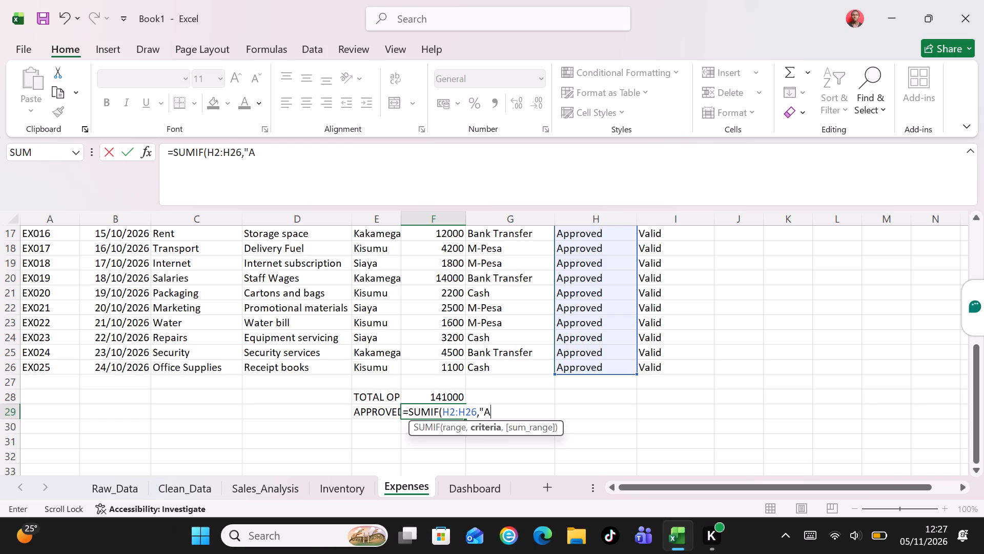
pyautogui.write('pproved')
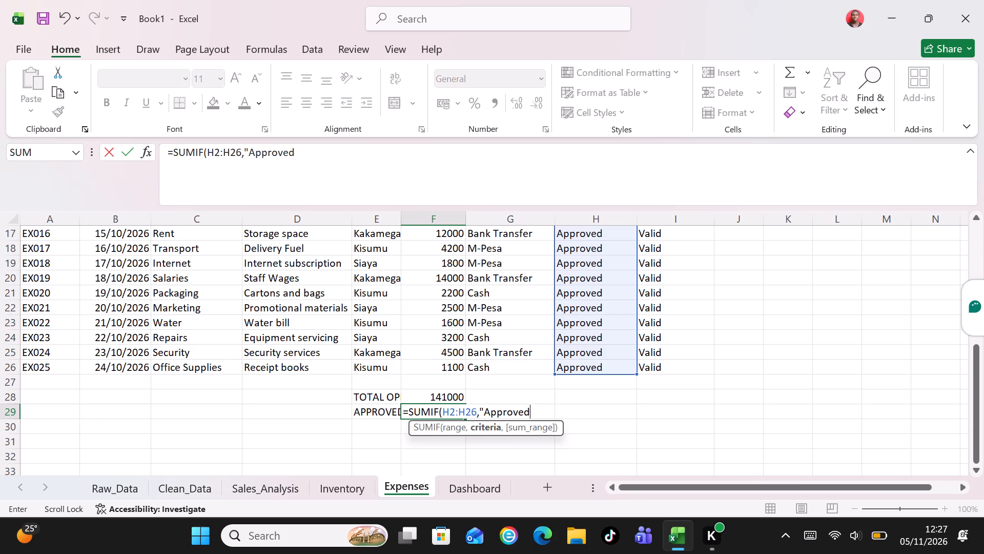
pyautogui.hotkey('shift', '"')
pyautogui.press(',')
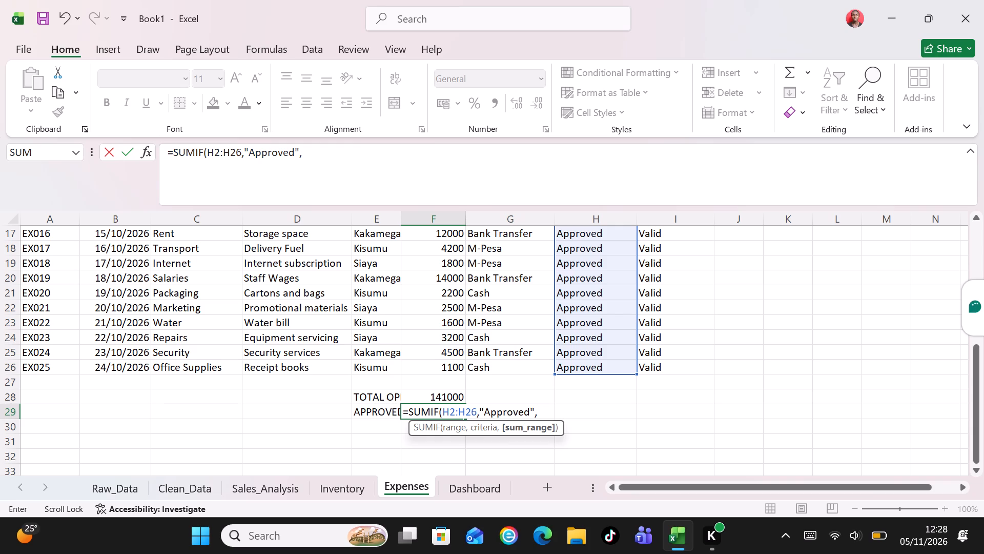
pyautogui.write('F2')
pyautogui.hotkey('shift', ':')
pyautogui.write('F26')
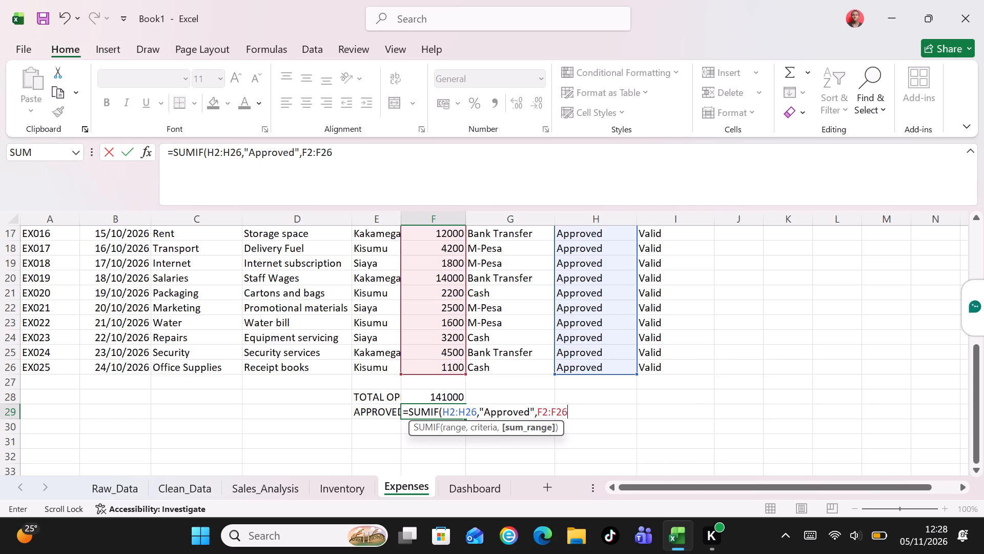
pyautogui.hotkey('shift', ')')
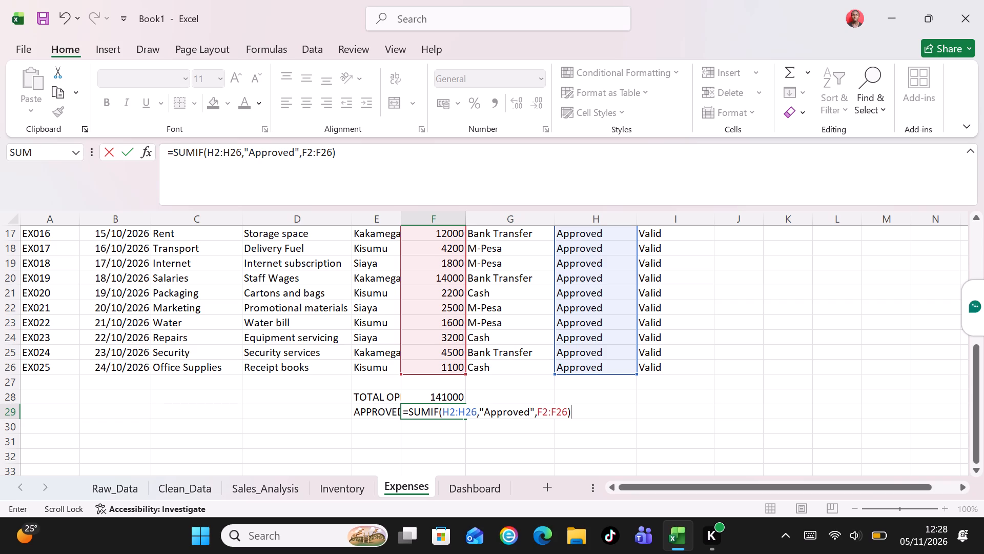
pyautogui.press('Return')
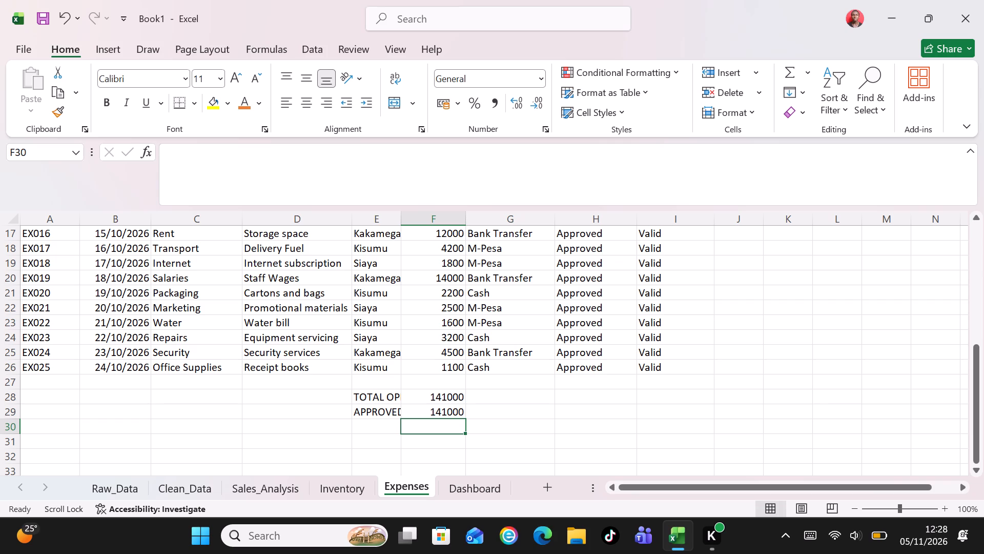
# Auto-fit the width of the Branch column E to its longest entry.
pyautogui.press('pageup')
pyautogui.press('pageup')
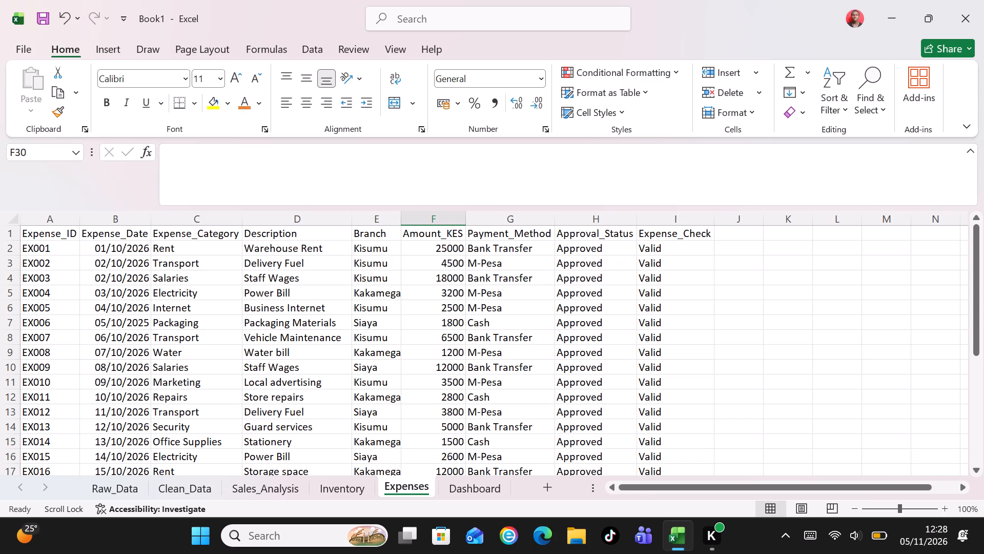
pyautogui.doubleClick(403, 222)
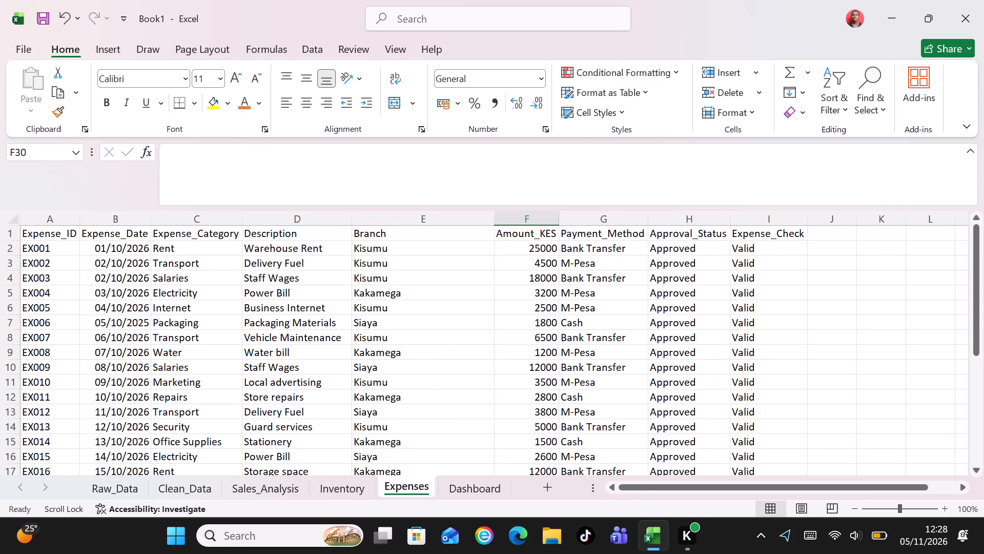
# Select the total operating expenses amount in cell F28, below the expense records.
pyautogui.press('Down')
pyautogui.press('Down')
pyautogui.press('Down')
pyautogui.press('Down')
pyautogui.press('Down')
pyautogui.press('Down')
pyautogui.press('Down')
pyautogui.press('Down')
pyautogui.press('Down')
pyautogui.press('Down')
pyautogui.press('Down')
pyautogui.press('Down')
pyautogui.press('Down')
pyautogui.press('Down')
pyautogui.press('Down')
pyautogui.press('Down')
pyautogui.press('Down')
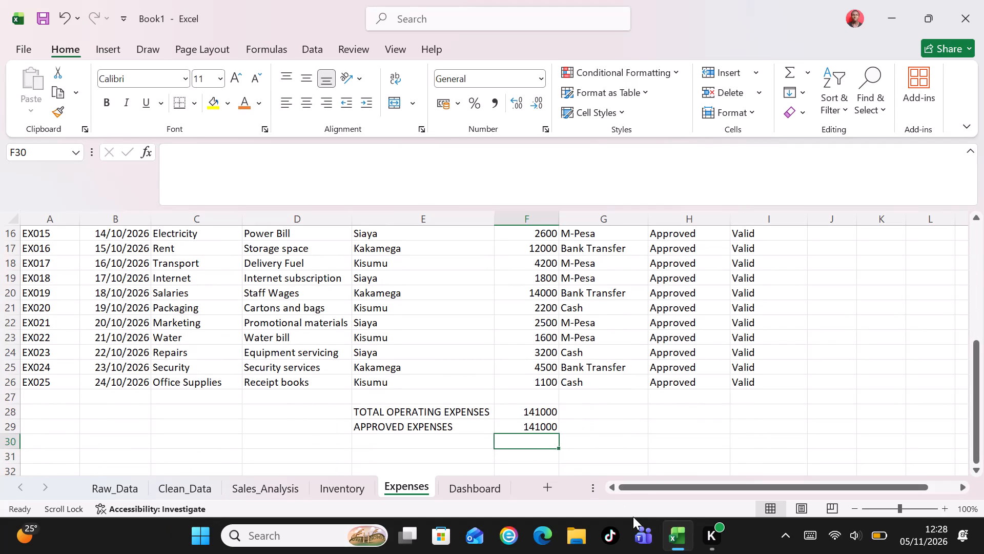
pyautogui.click(516, 413)
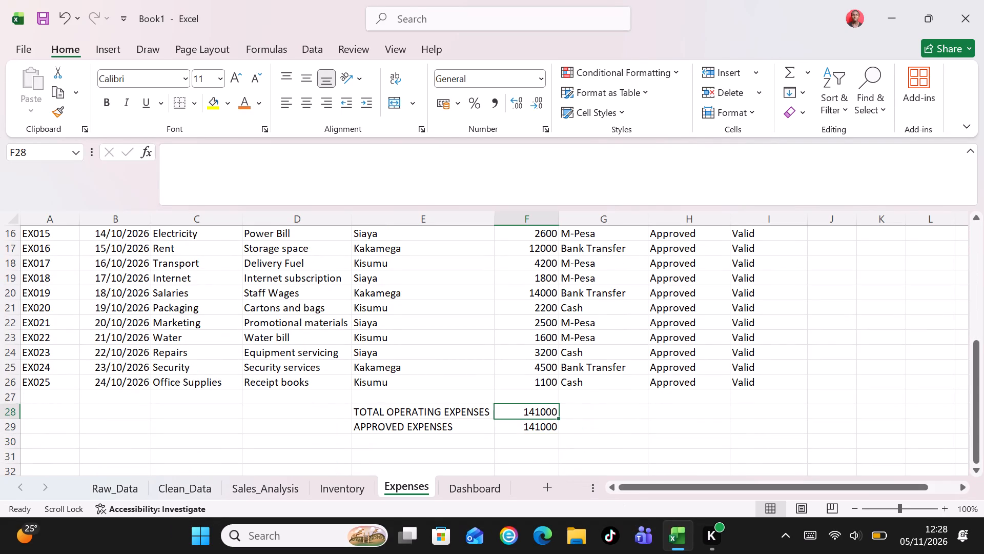